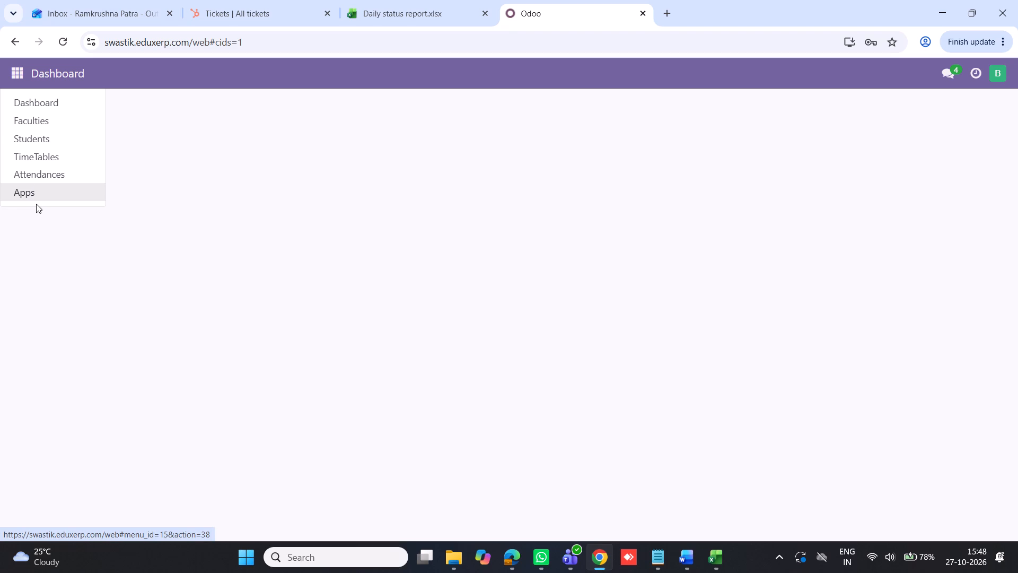
Open the account options of the signed-in user.
left_click(995, 77)
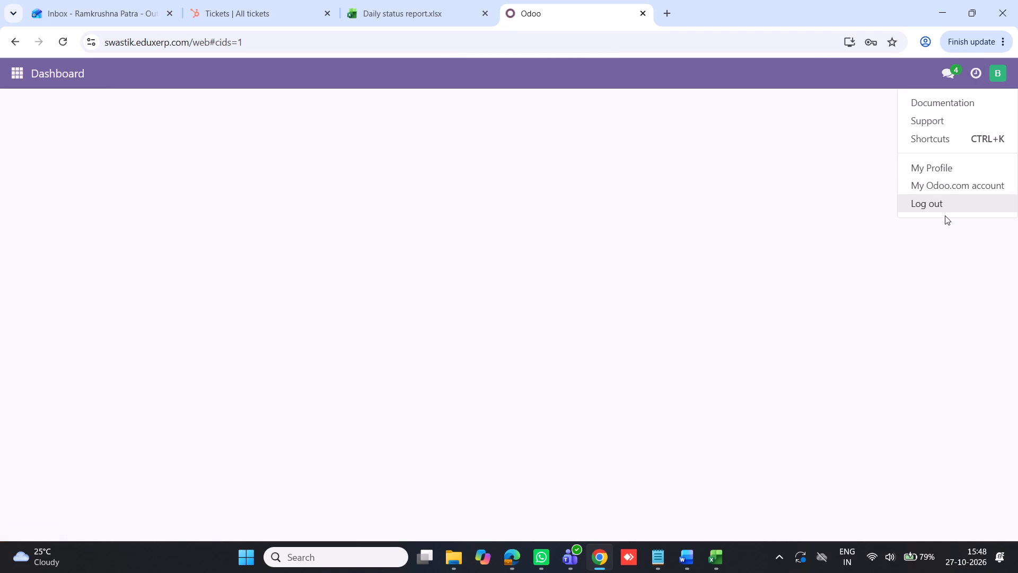
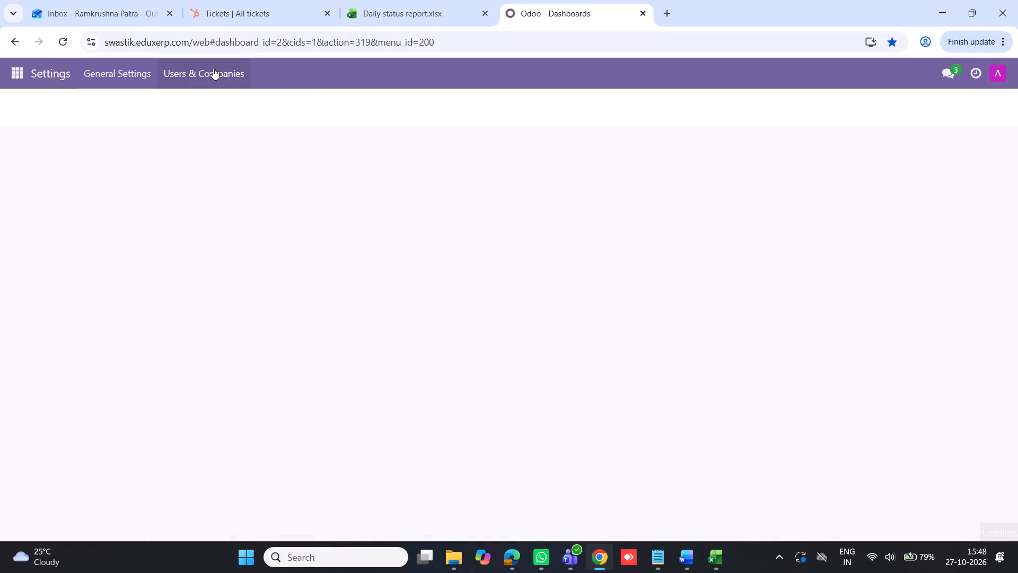
Search the users list in Settings for "badal" and open the matching user's record.
left_click(213, 68)
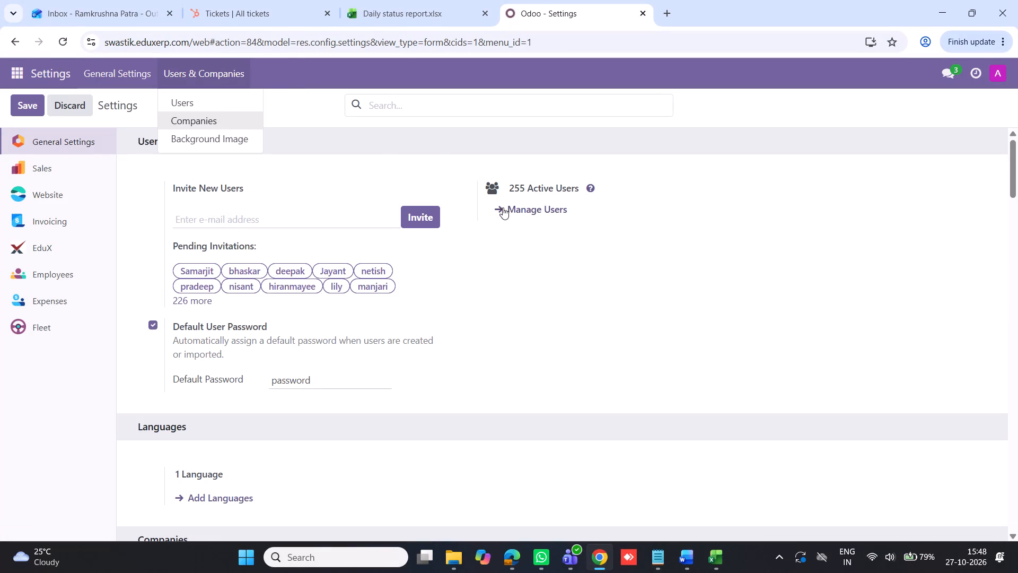
left_click(511, 210)
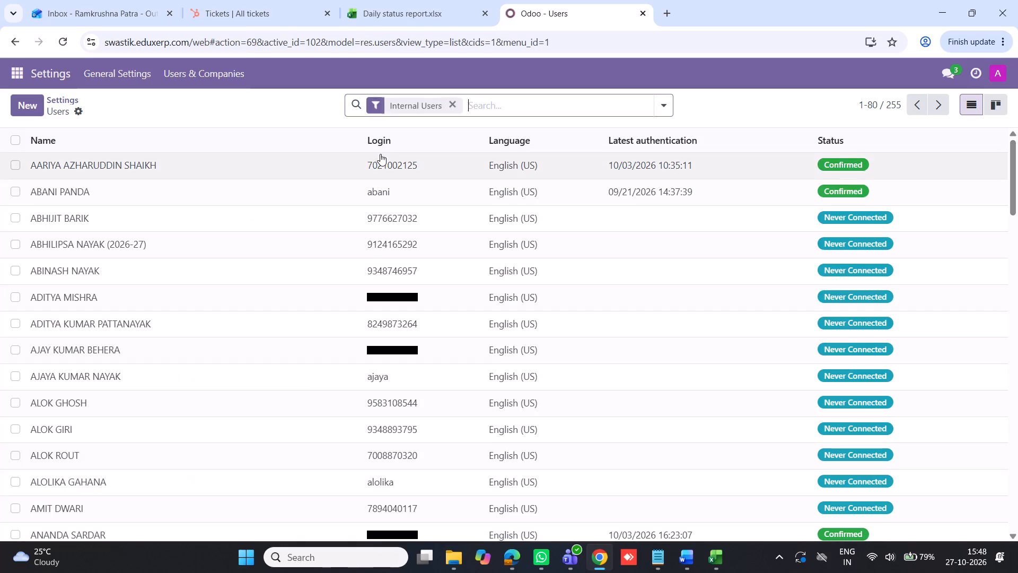
left_click(457, 103)
type("badal")
key("Return")
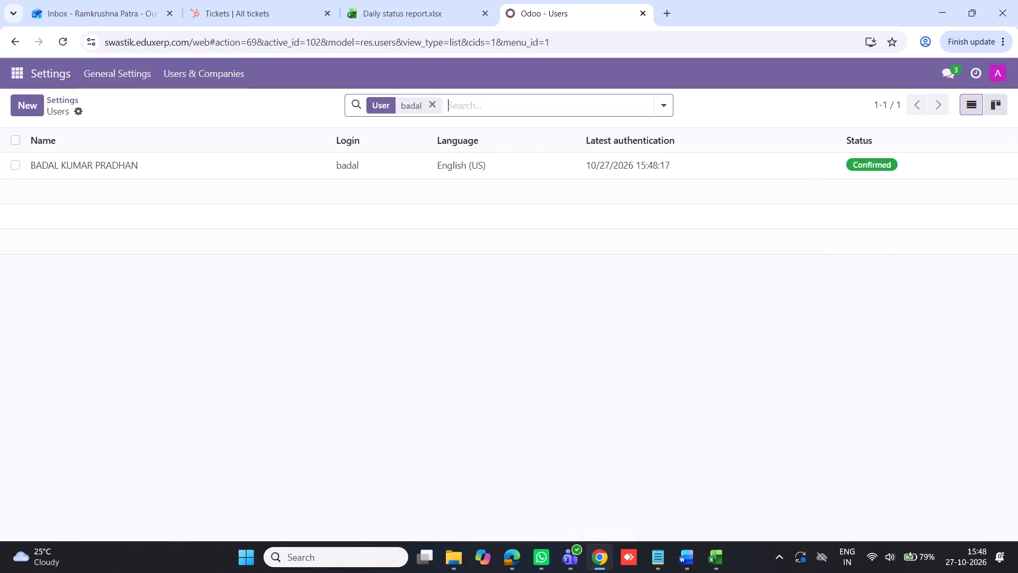
left_click(130, 164)
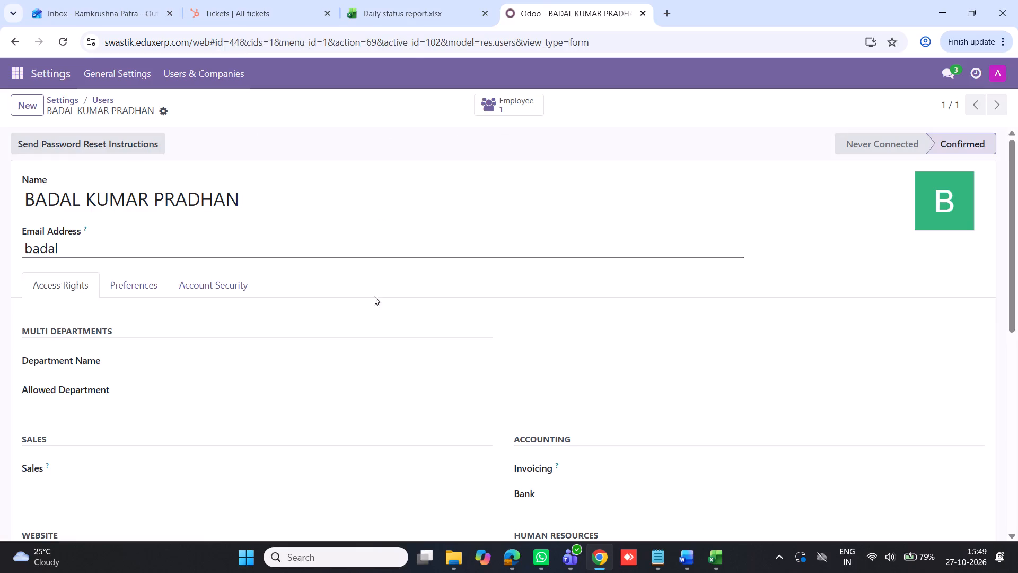
Set the Exam access right of the open user record to User and save the change.
scroll(435, 299, "down", 3)
scroll(504, 261, "down", 2)
scroll(492, 345, "down", 1)
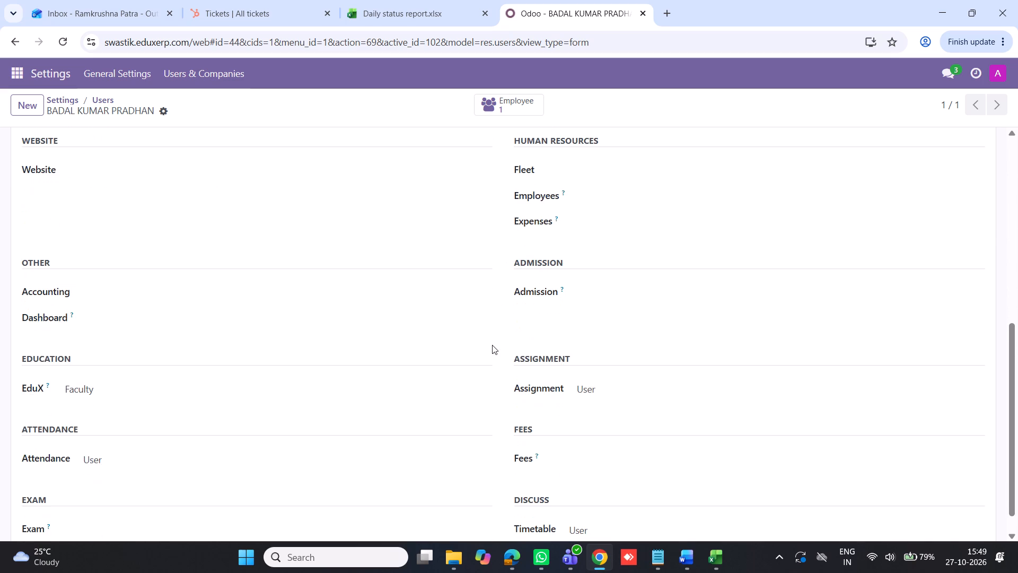
scroll(289, 403, "down", 1)
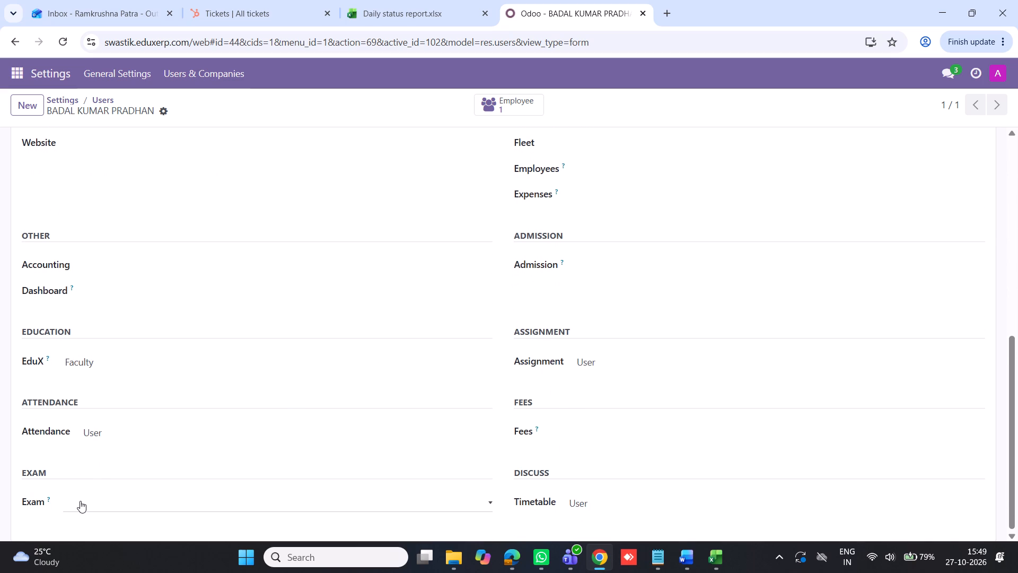
left_click(81, 501)
left_click(84, 468)
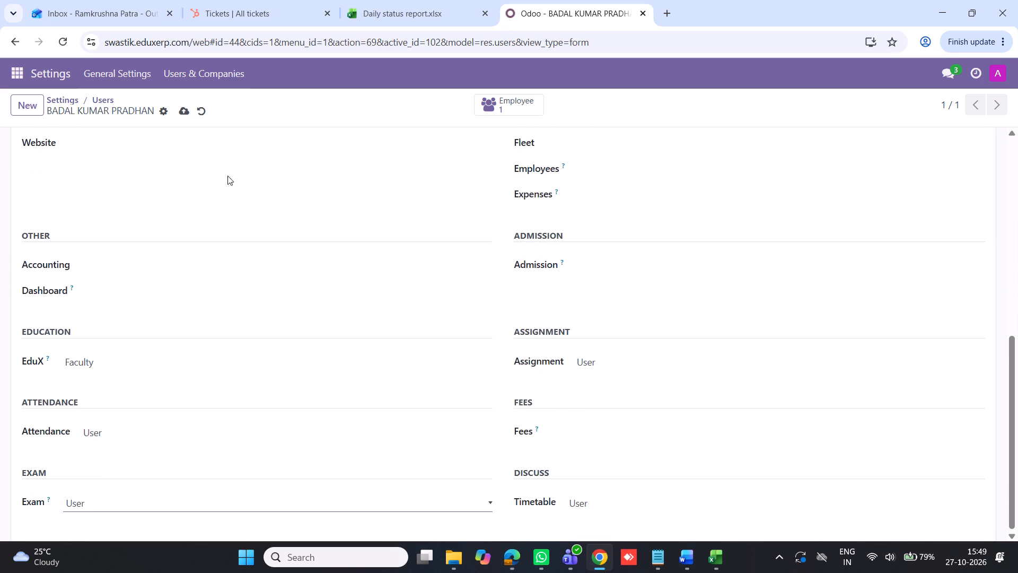
left_click(185, 112)
Open the signed-in user's account options to log out of the current session.
left_click(1001, 74)
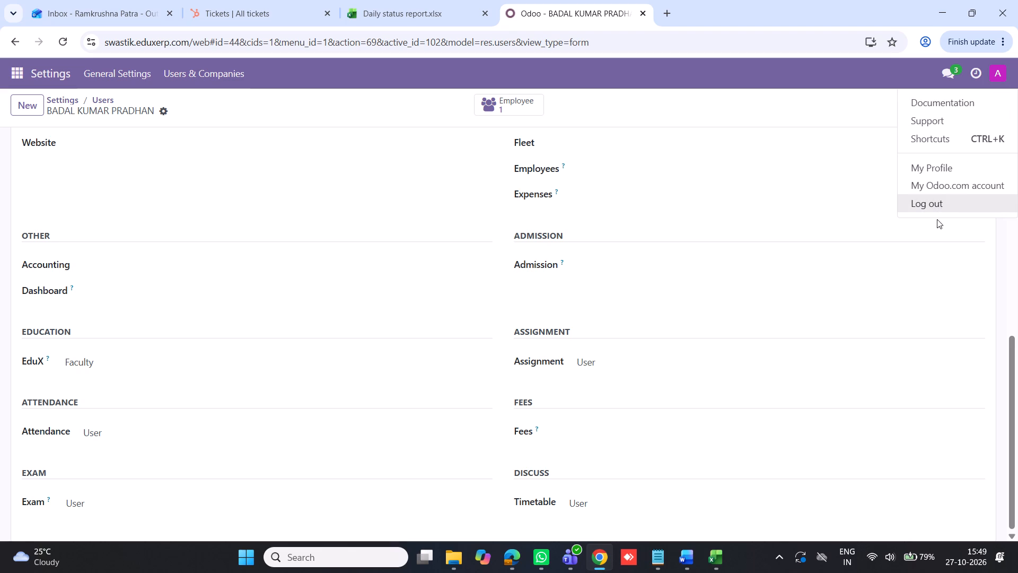
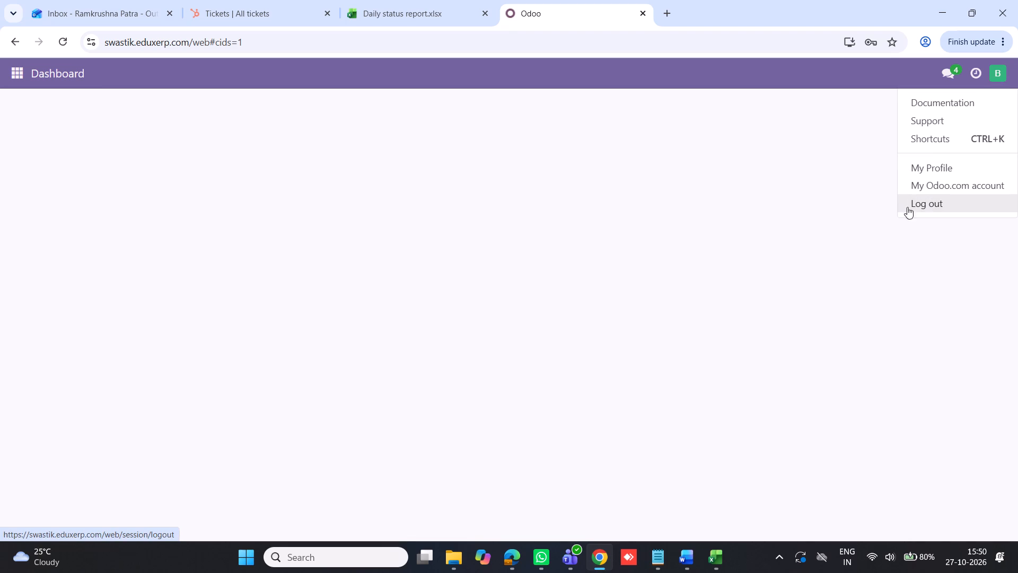
Close the account options and open the list of available apps to check which modules the signed-in user can access.
left_click(506, 185)
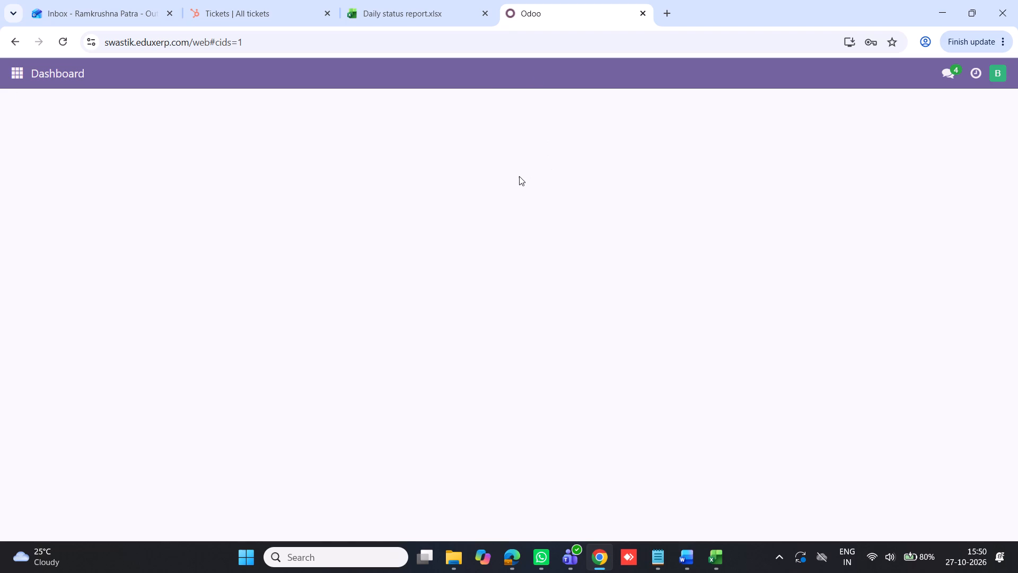
left_click(999, 77)
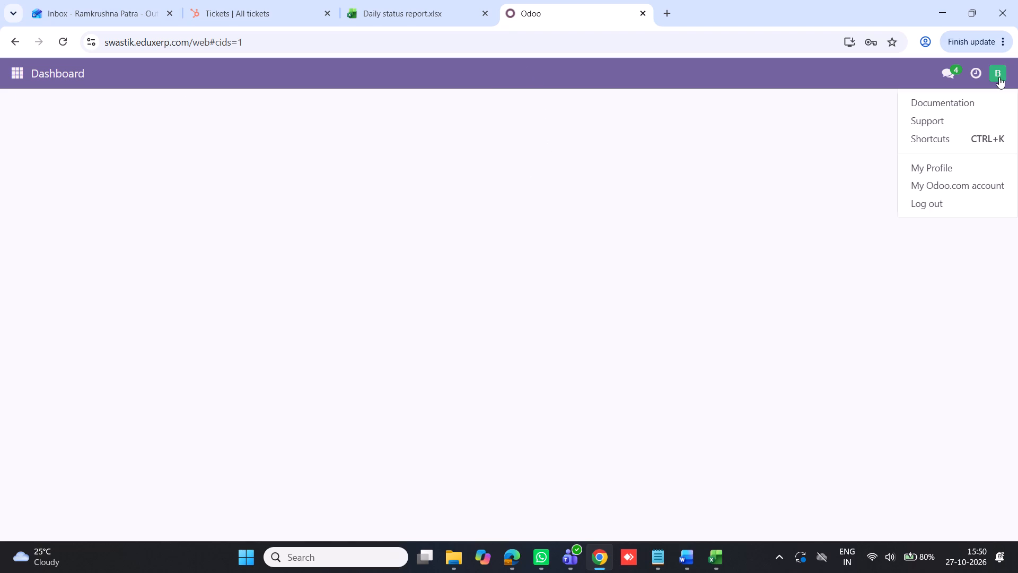
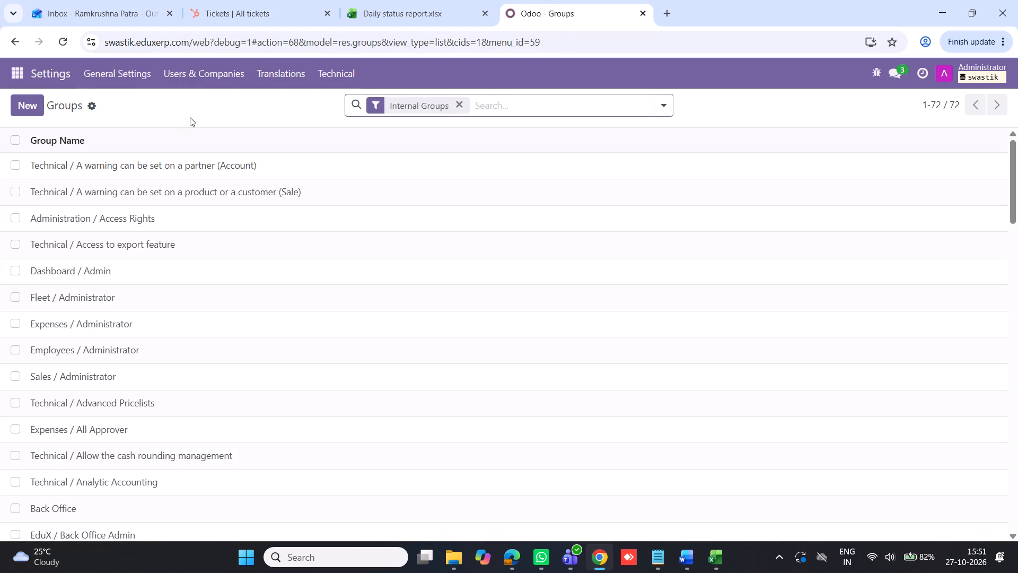
left_click(459, 103)
type("facy")
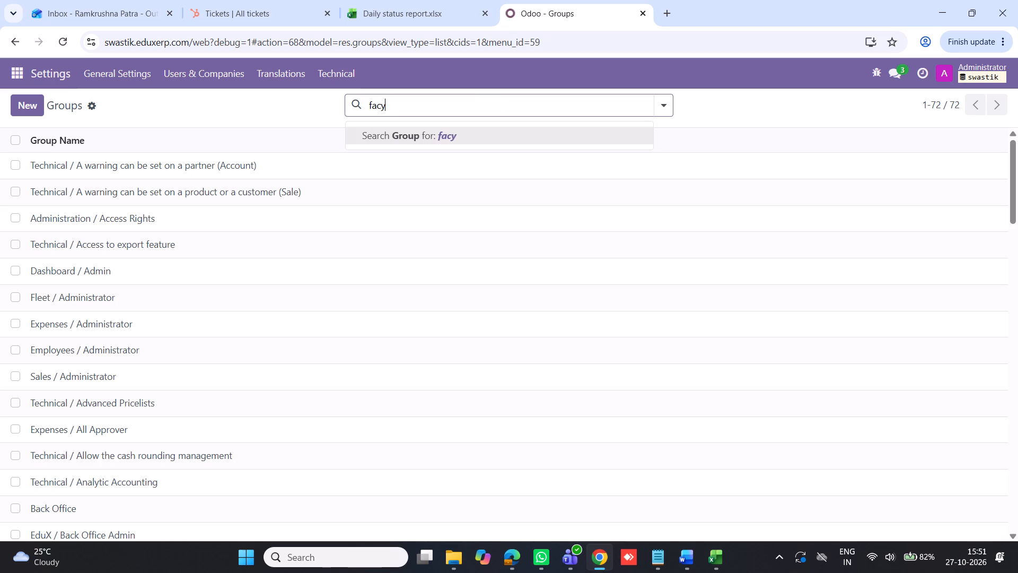
key("BackSpace")
type("ulty")
key("Return")
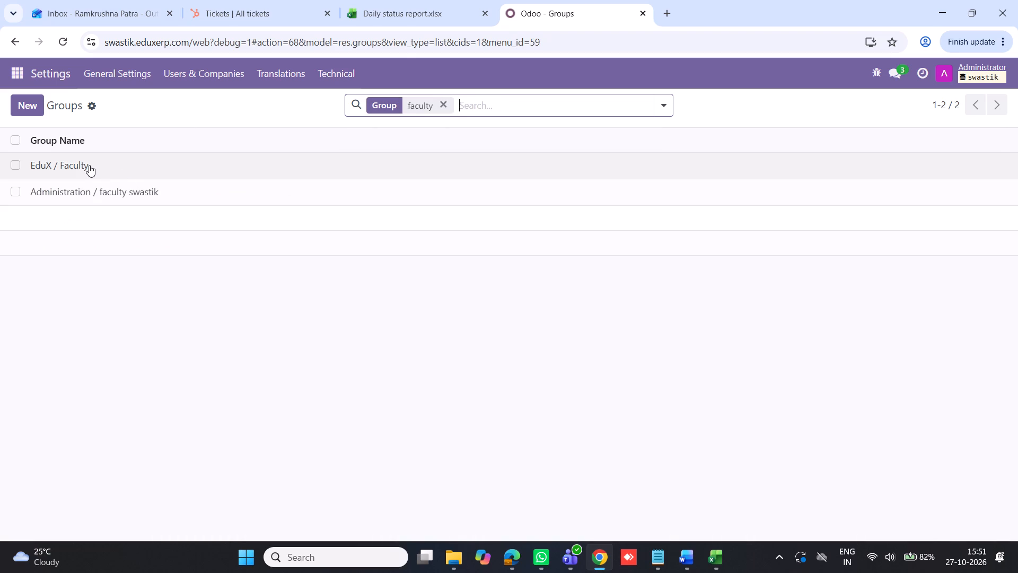
left_click(84, 165)
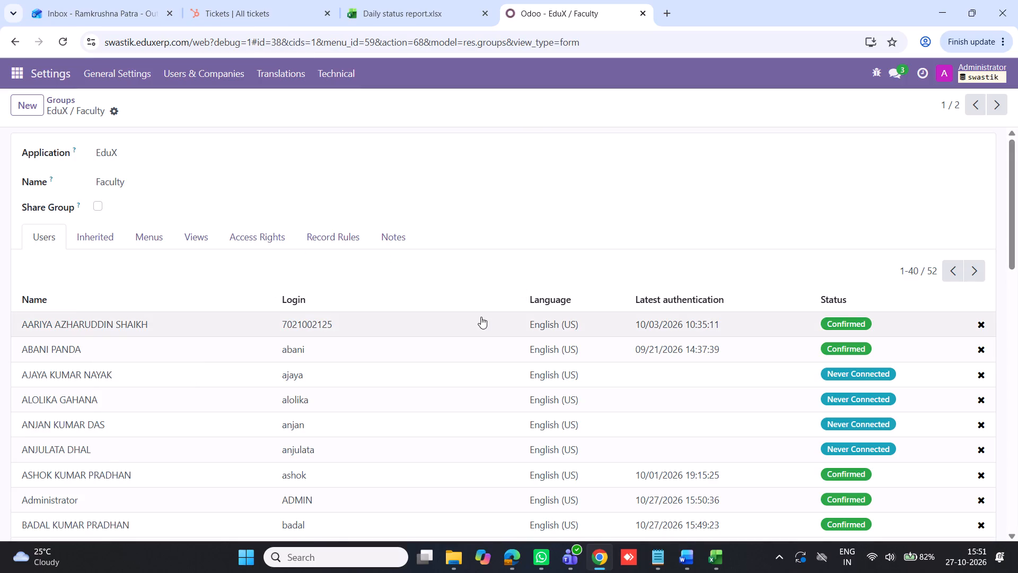
Look through the EduX / Faculty group's users for the faculty user, open that entry, and save and close it.
scroll(396, 405, "down", 9)
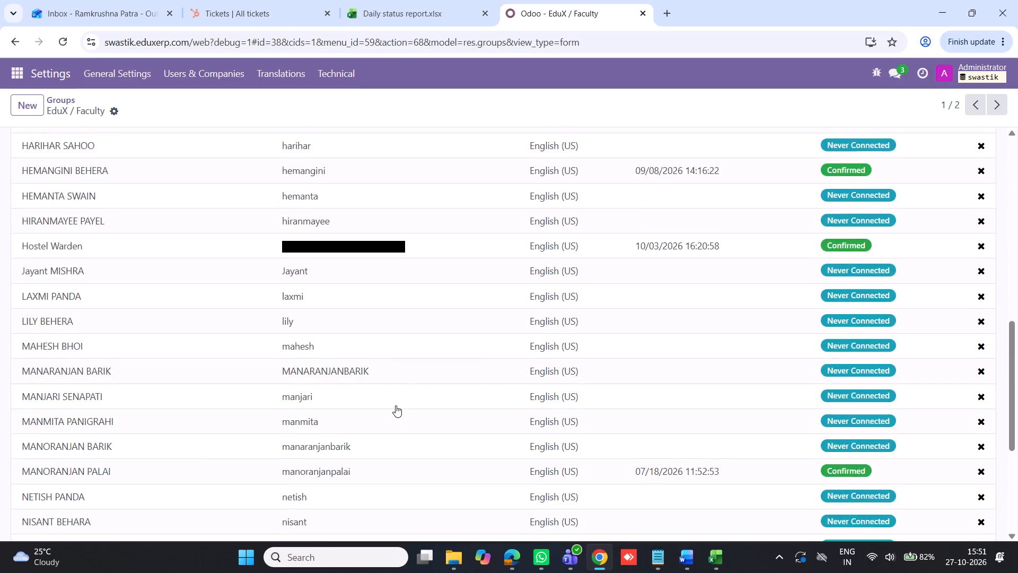
scroll(396, 405, "down", 5)
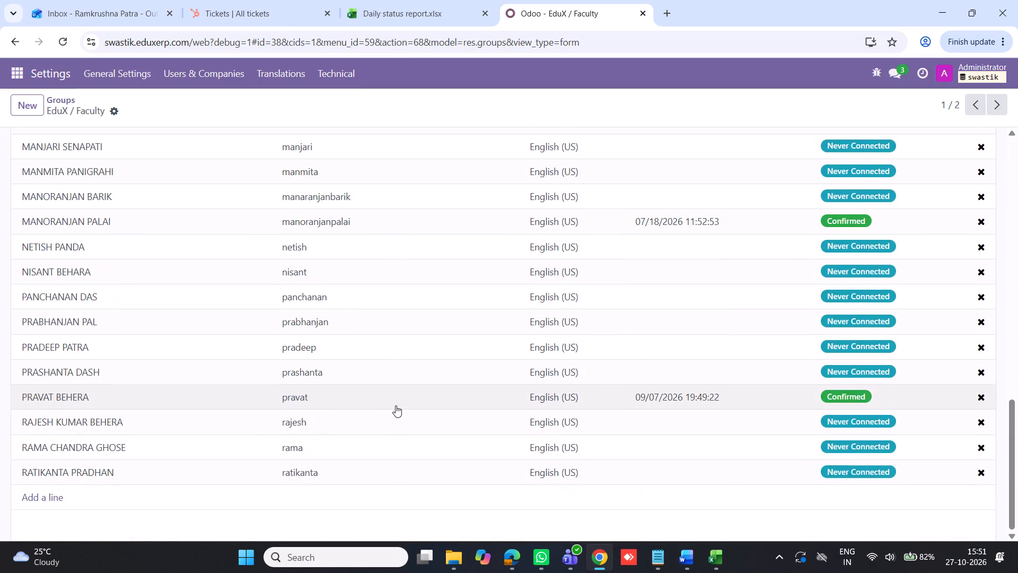
scroll(396, 405, "up", 1)
scroll(61, 269, "up", 6)
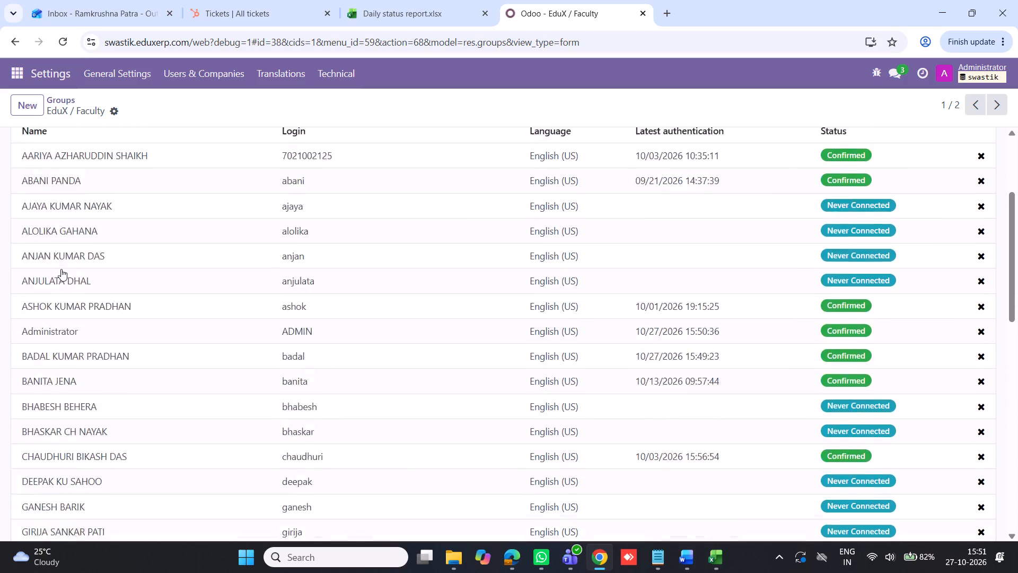
scroll(61, 269, "down", 2)
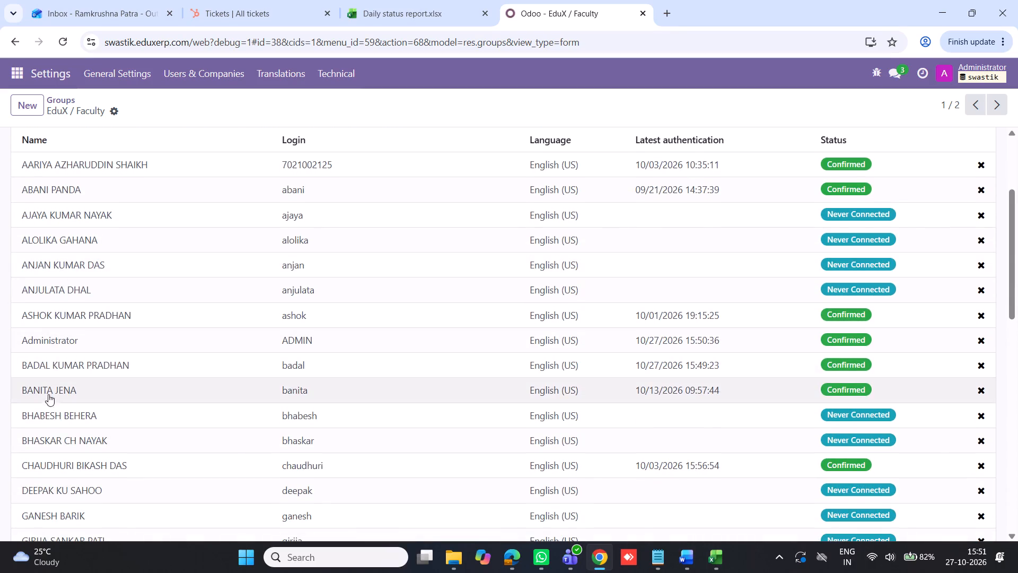
left_click(81, 359)
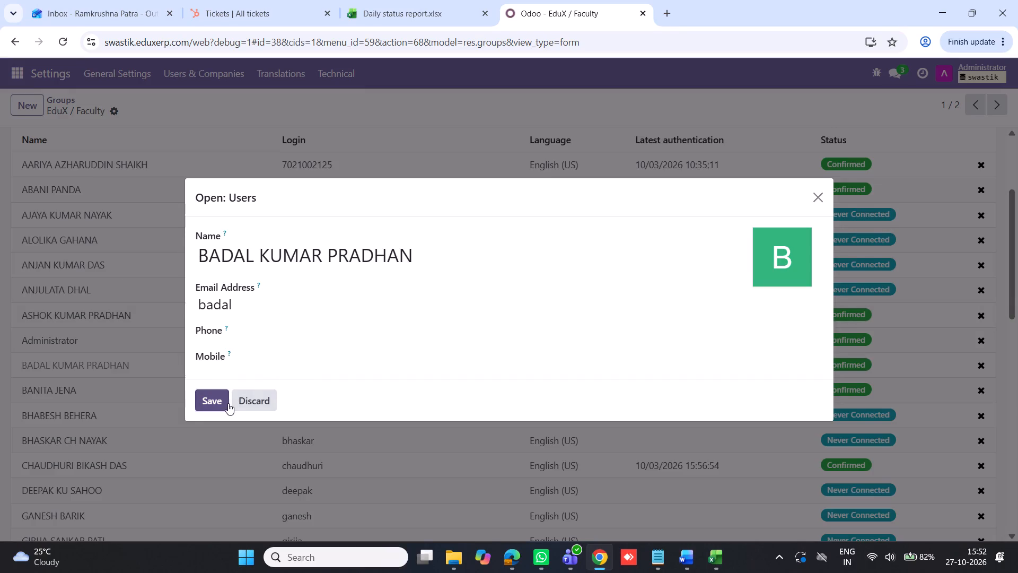
left_click(213, 403)
scroll(133, 268, "up", 4)
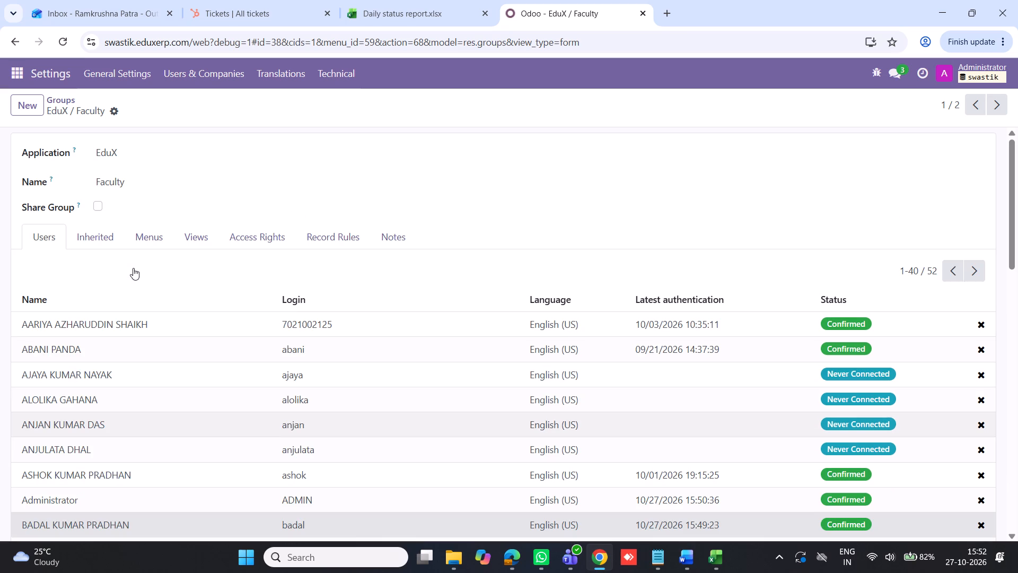
Examine the access rights and the assigned menus of the EduX / Faculty group.
left_click(268, 236)
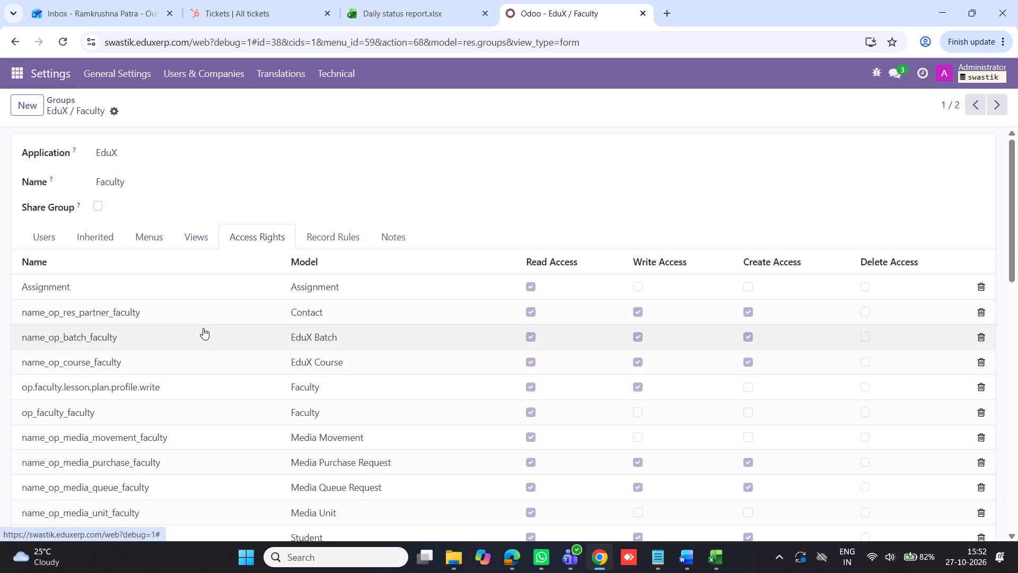
left_click(145, 240)
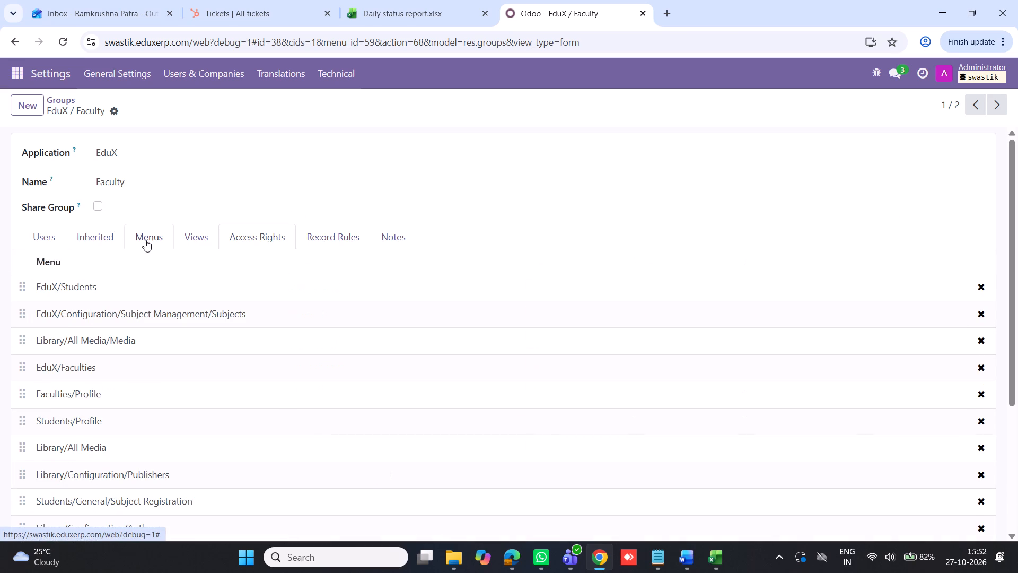
scroll(99, 406, "right", 1)
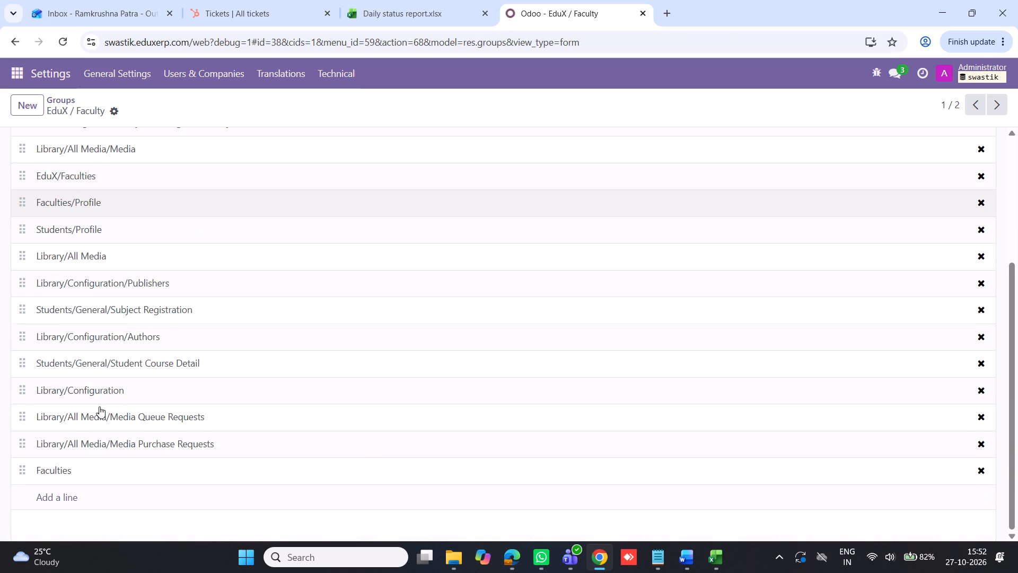
scroll(99, 406, "right", 2)
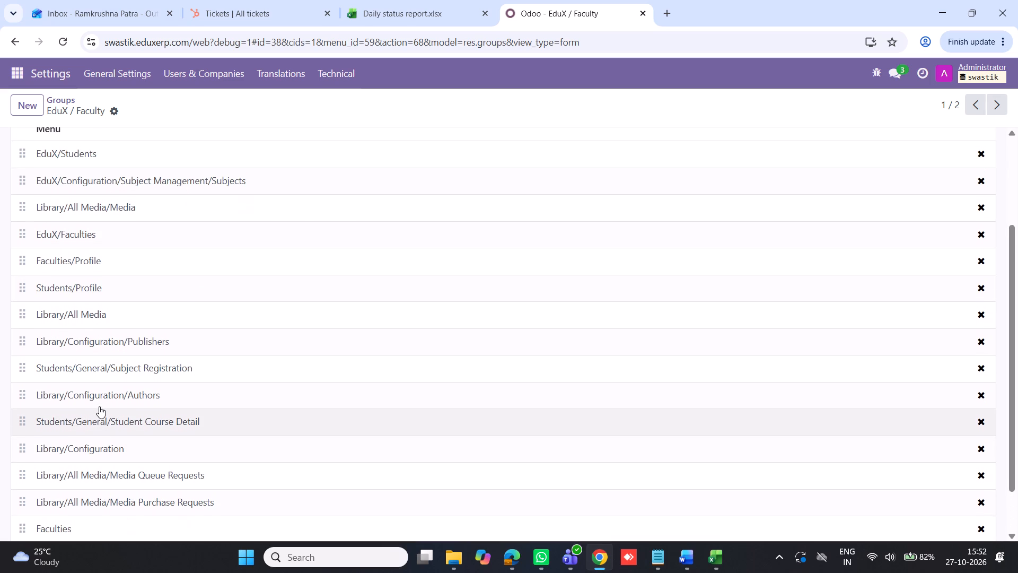
scroll(99, 406, "right", 1)
scroll(99, 406, "up", 2)
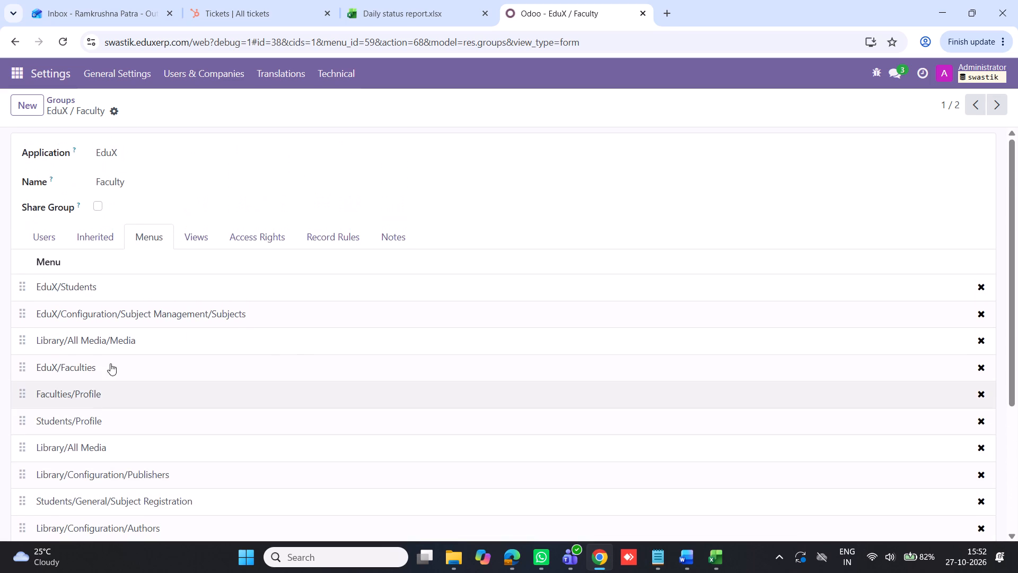
left_click(170, 147)
left_click(183, 107)
Search the technical Menu Items list for "exam" and open the top-level Exams menu item.
left_click(329, 68)
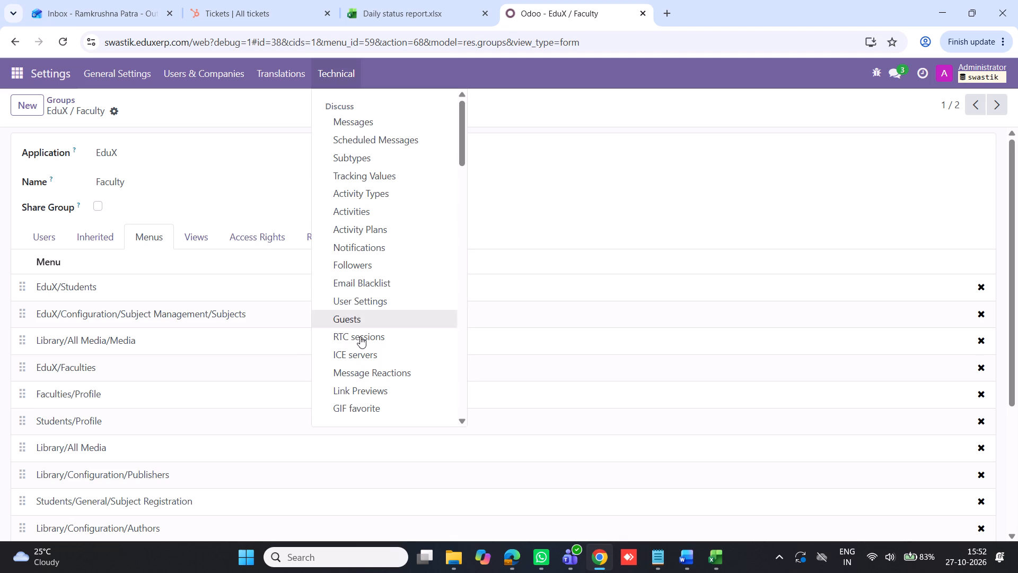
scroll(360, 336, "down", 5)
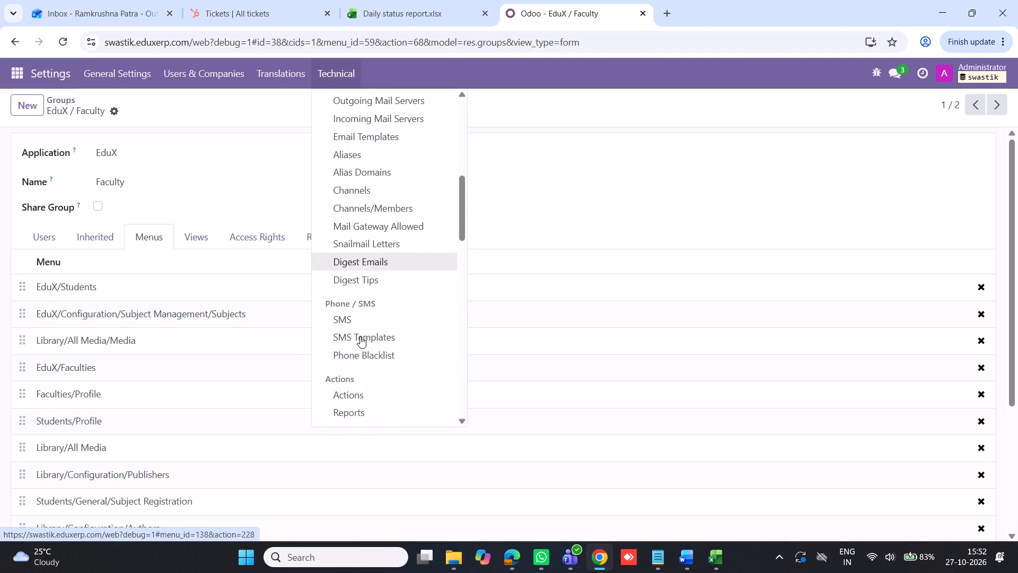
scroll(360, 336, "down", 4)
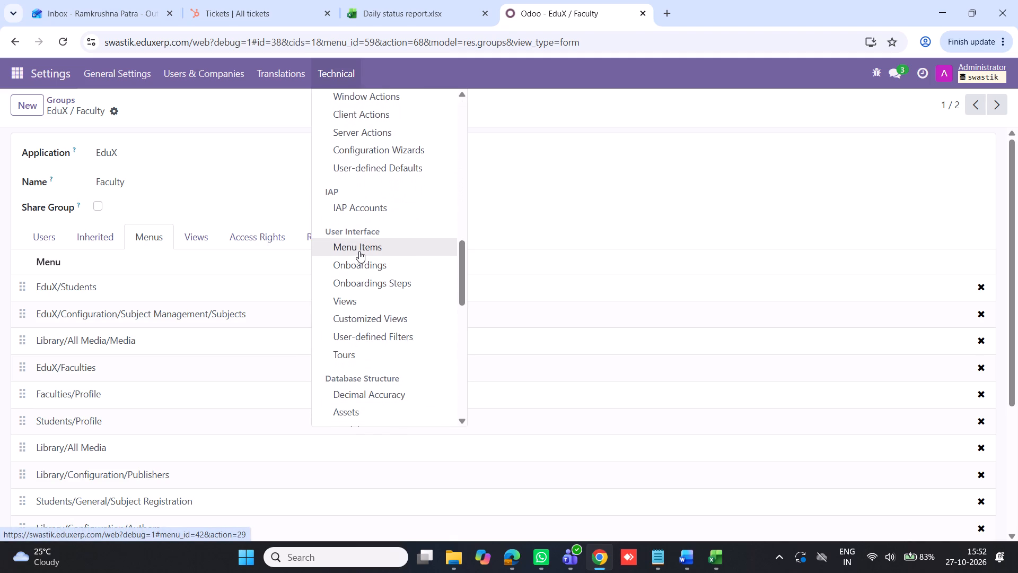
left_click(359, 251)
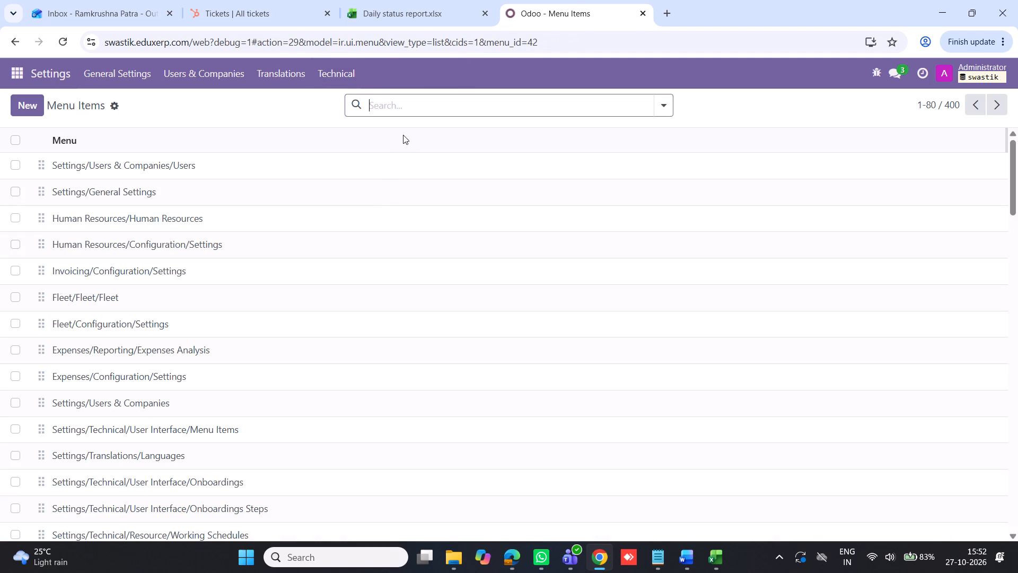
left_click(396, 98)
type("exam")
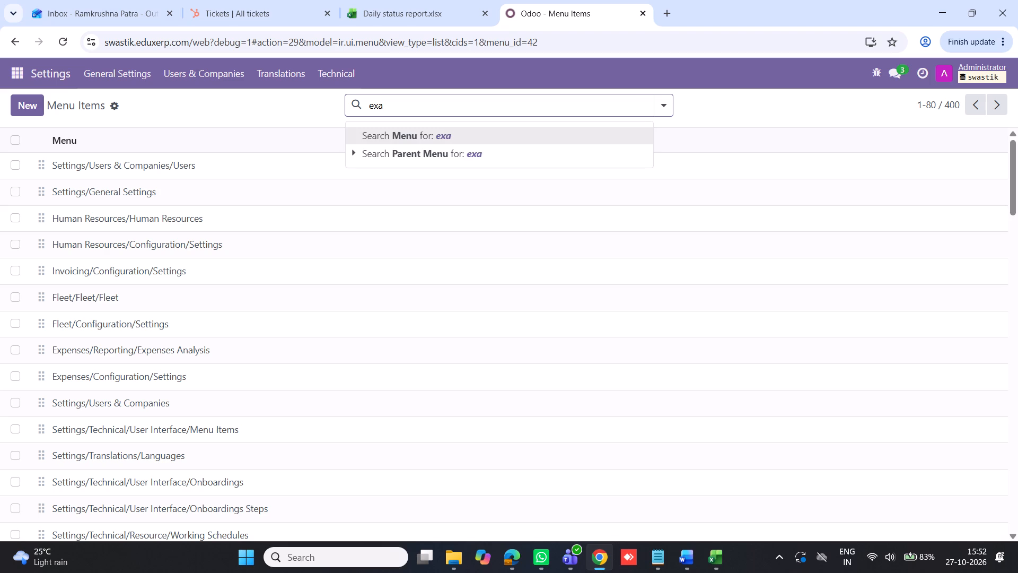
key("Return")
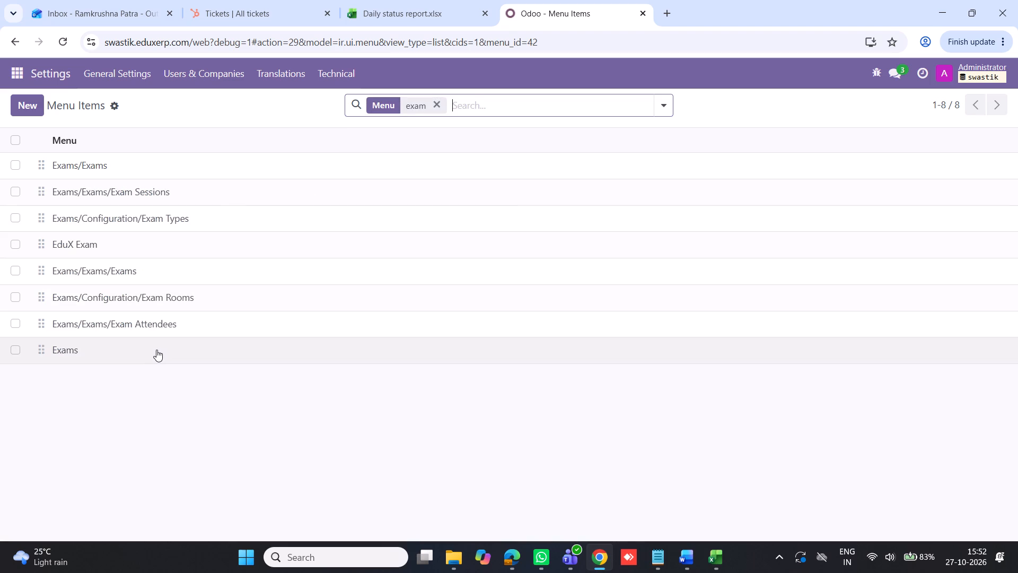
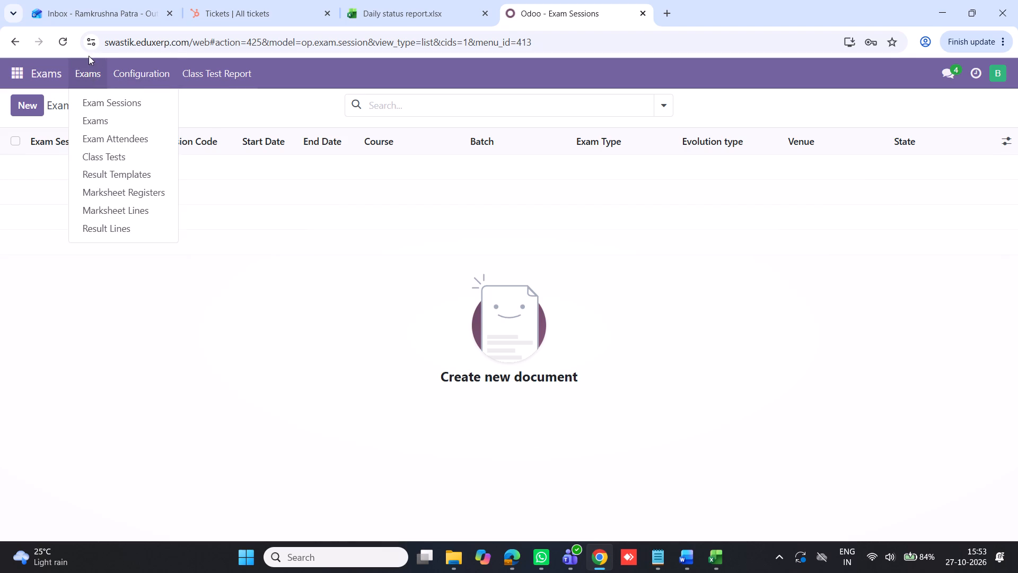
Start a new Class Tests record in Exams and set the class test to 12 Class Test October 2026.
left_click(94, 70)
left_click(94, 70)
left_click(104, 159)
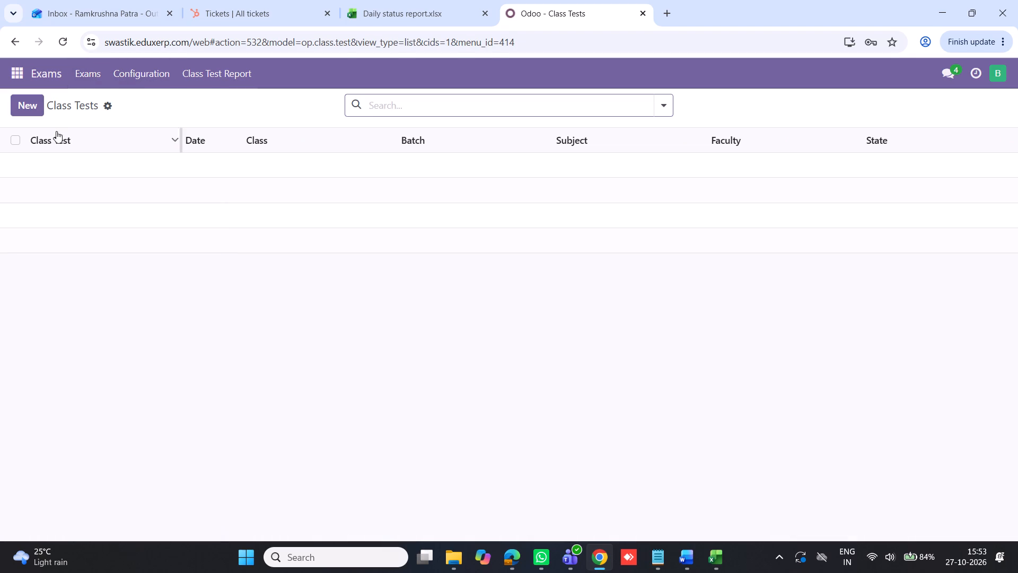
left_click(32, 108)
left_click(82, 187)
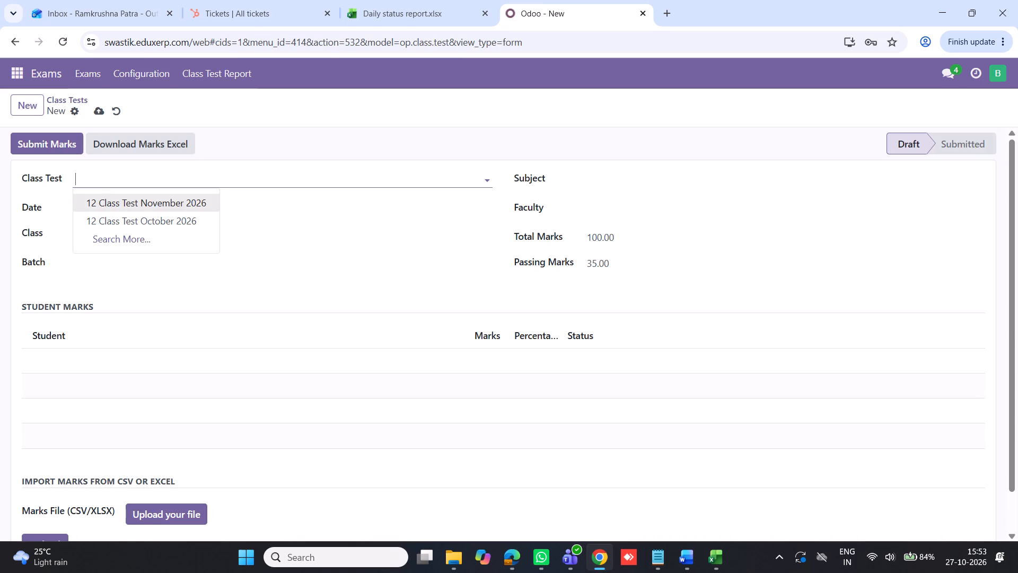
left_click(144, 222)
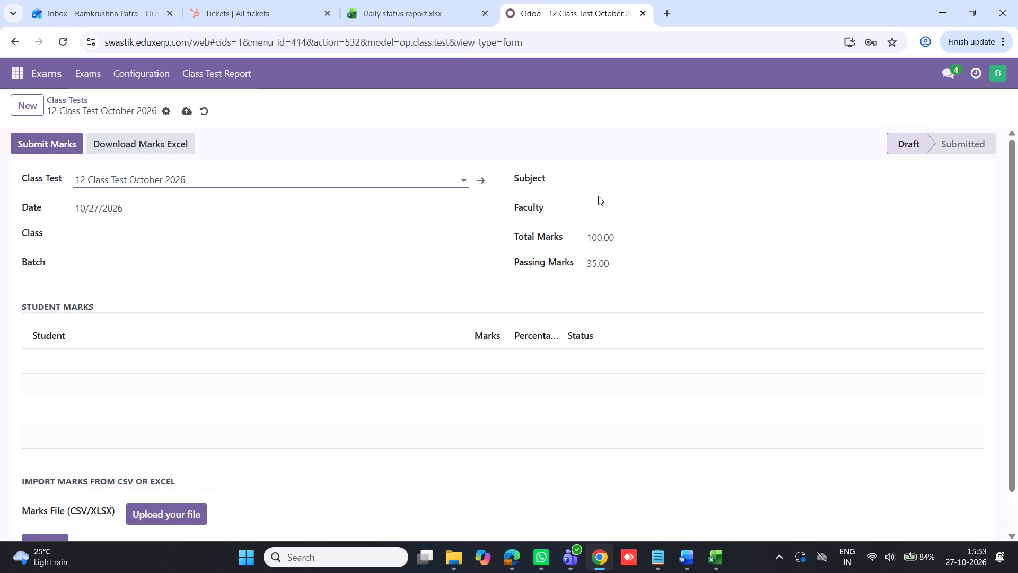
Check the available subjects before a class is chosen, and set the class to 12.
left_click(595, 180)
left_click(664, 178)
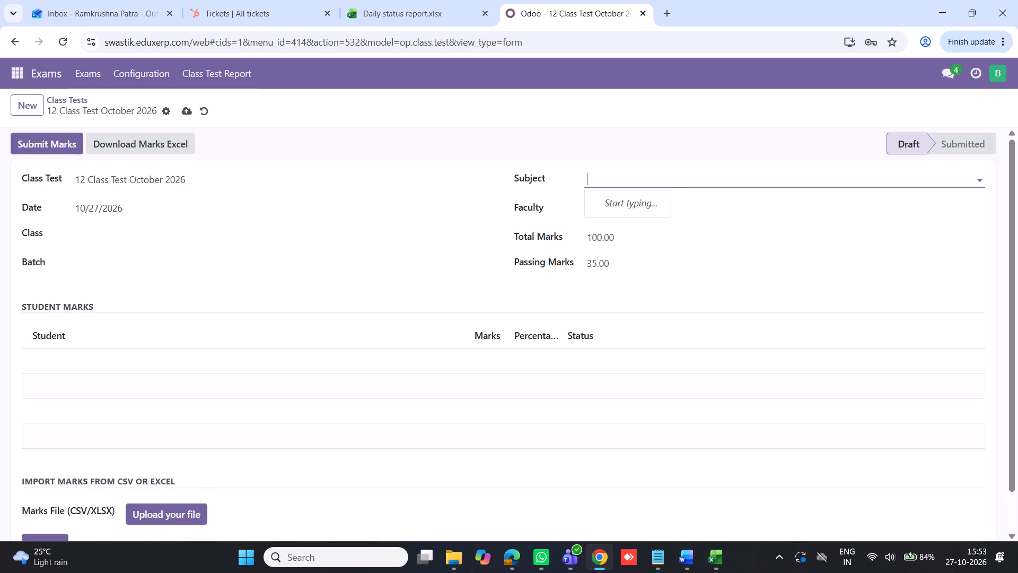
left_click(664, 178)
left_click(168, 228)
left_click(124, 274)
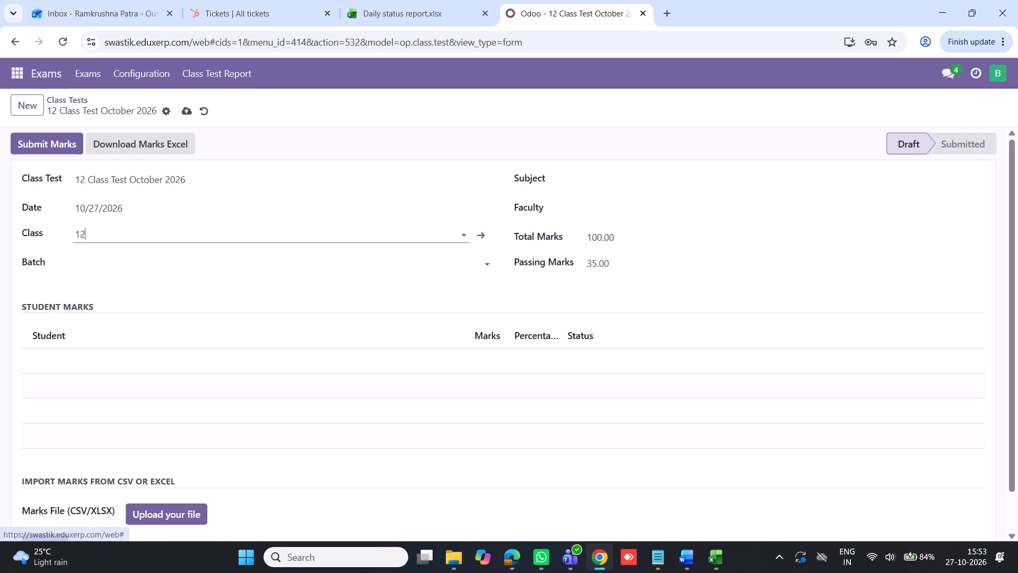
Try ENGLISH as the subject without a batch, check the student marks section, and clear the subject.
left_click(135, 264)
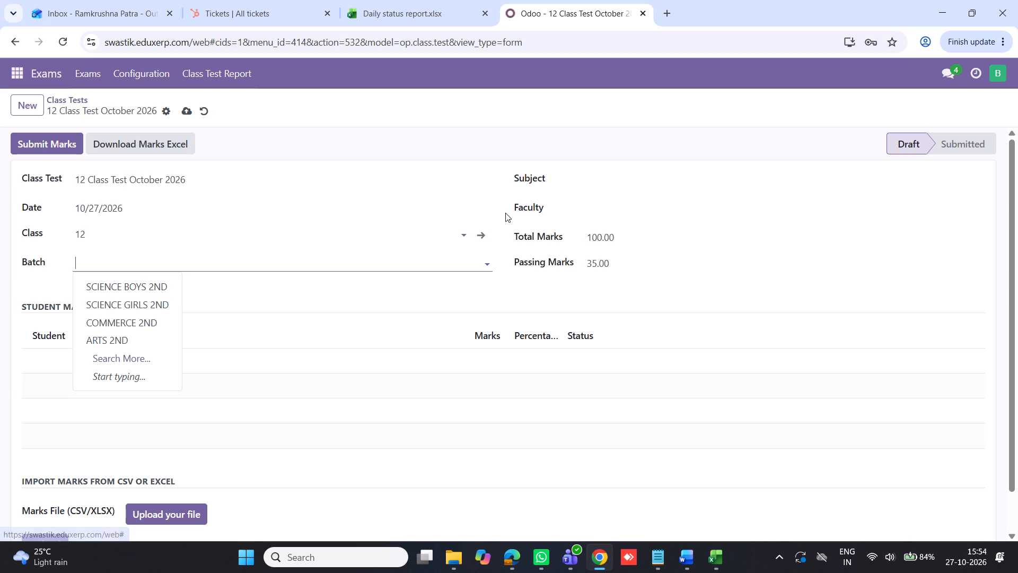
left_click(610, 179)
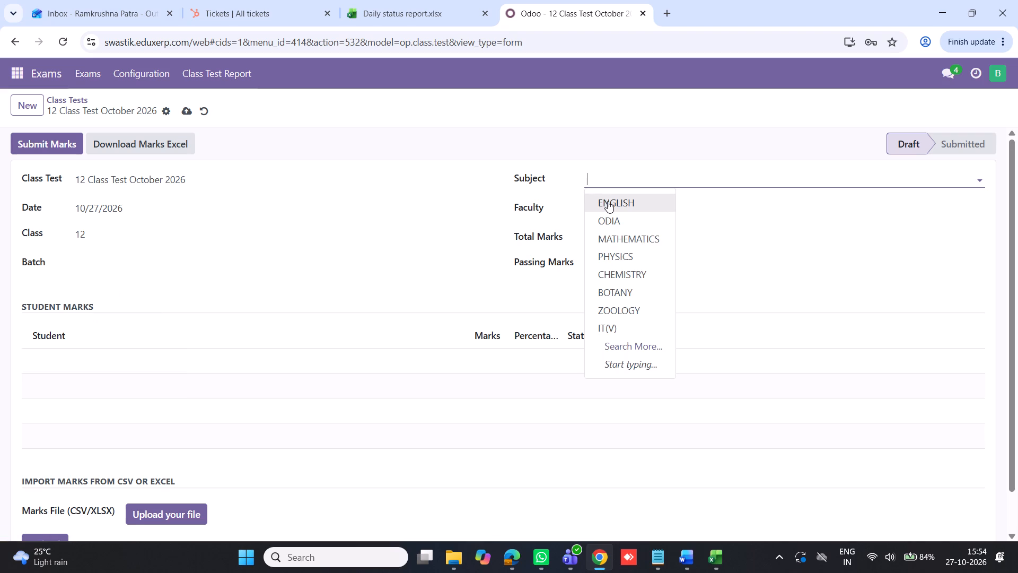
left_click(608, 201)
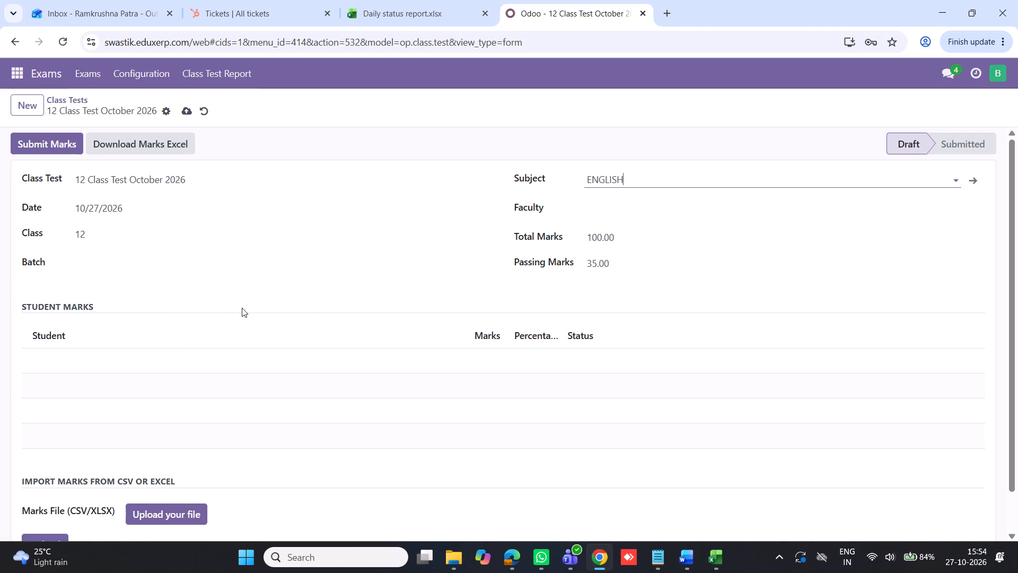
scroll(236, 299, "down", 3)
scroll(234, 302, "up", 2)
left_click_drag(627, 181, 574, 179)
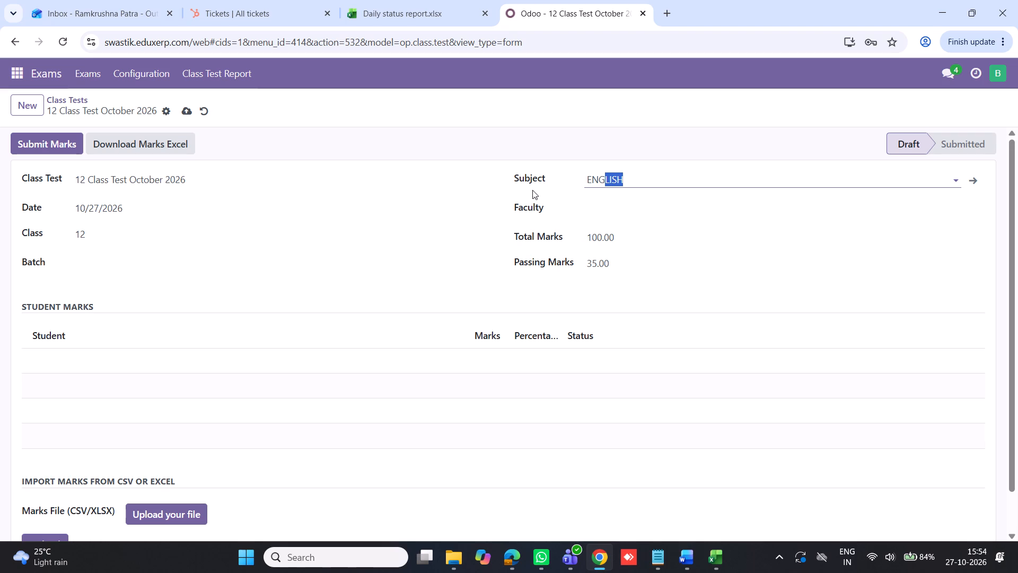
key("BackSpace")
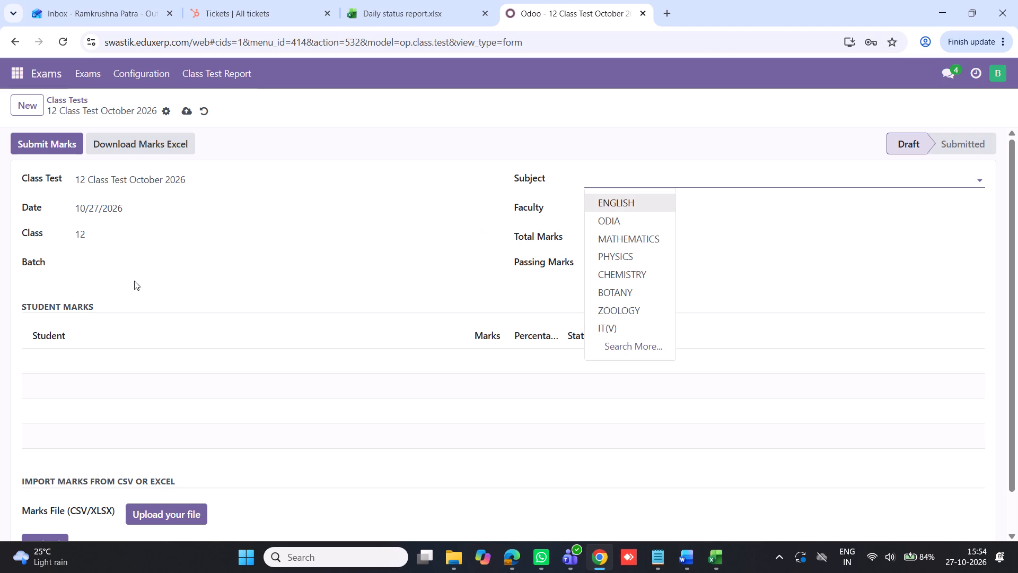
Set the batch to COMMERCE 2ND and pick BUSINESS STUDIES AND MANAGEMENT from the full subject list.
left_click(105, 264)
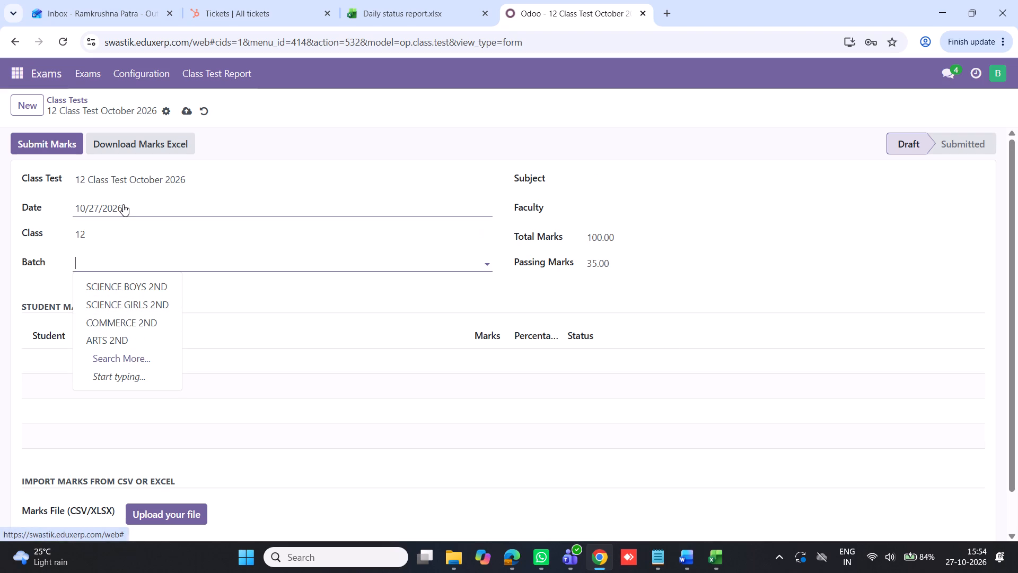
left_click(111, 322)
left_click(599, 181)
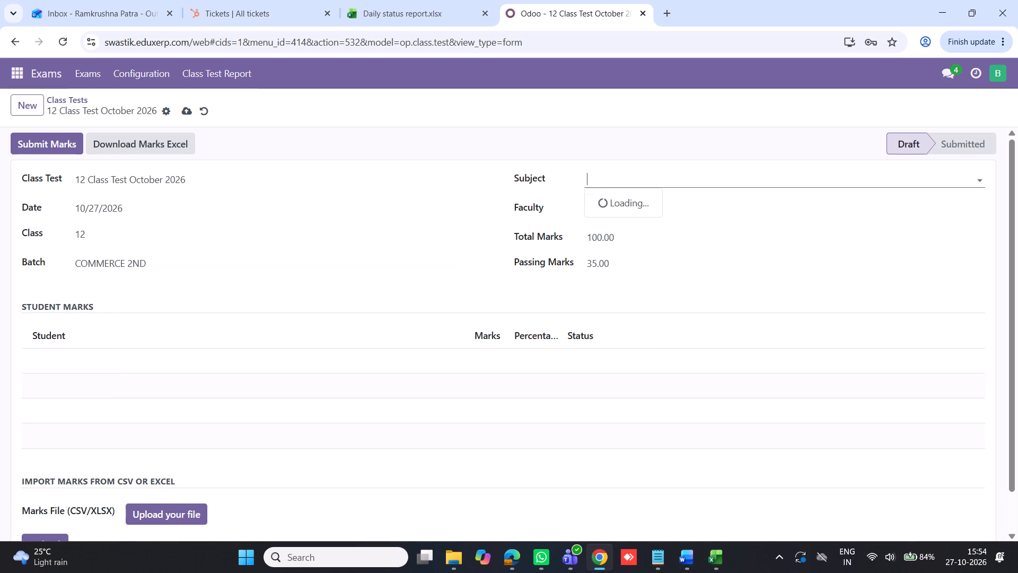
left_click(624, 344)
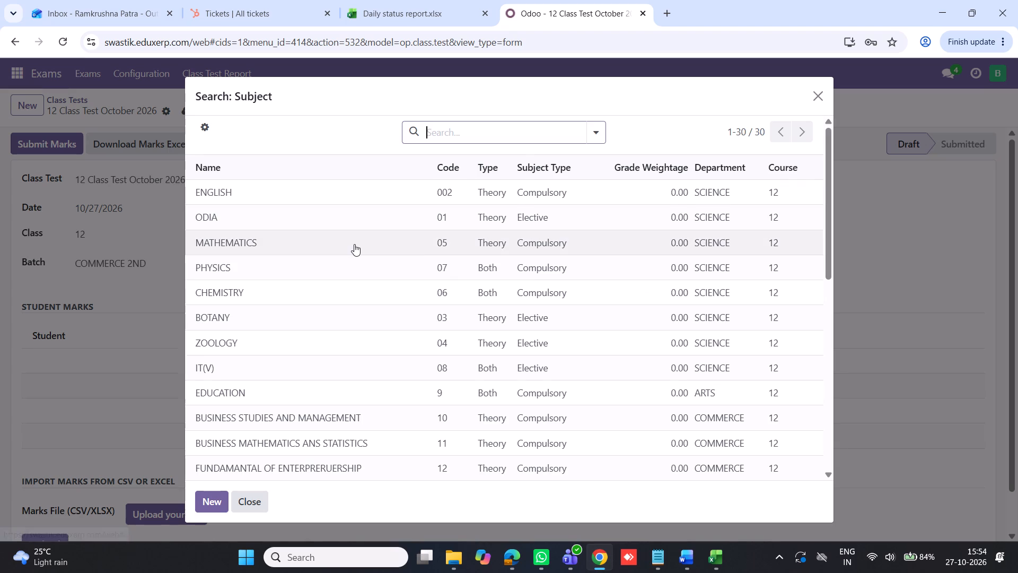
scroll(330, 338, "down", 3)
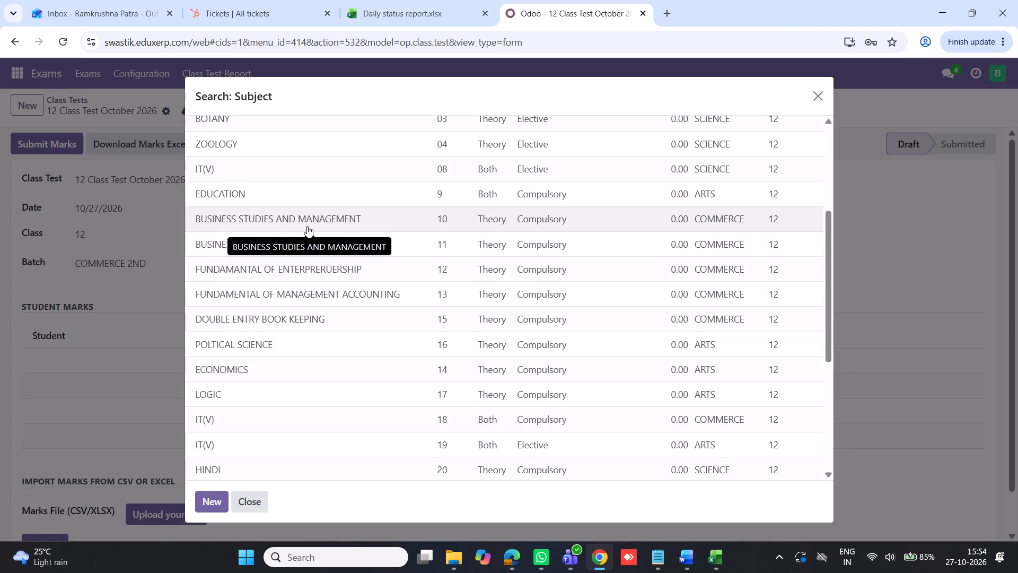
left_click(307, 226)
Look through the student marks list and check the faculty choices offered for the selected subject.
scroll(277, 329, "down", 5)
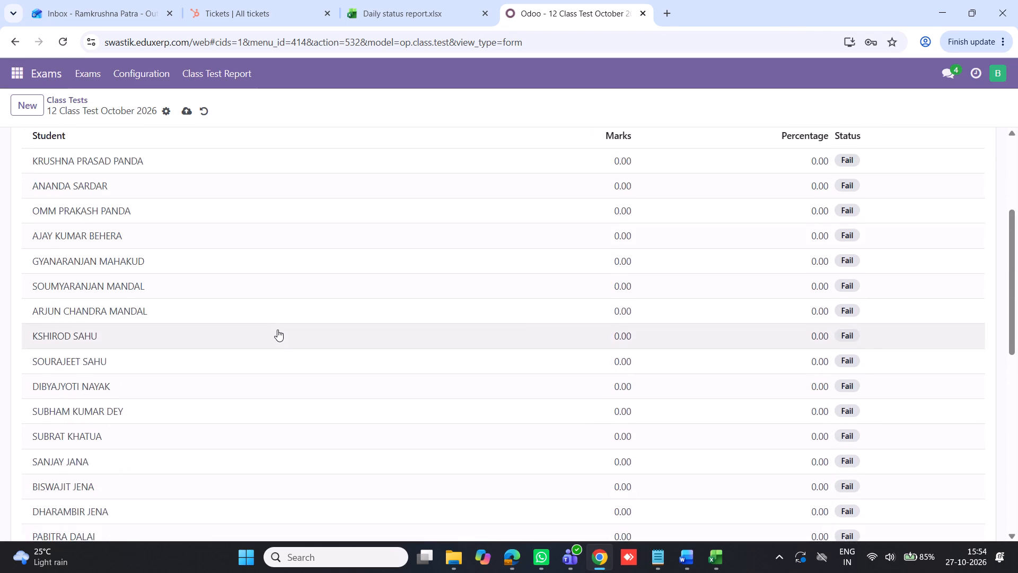
scroll(277, 329, "down", 8)
scroll(278, 329, "up", 12)
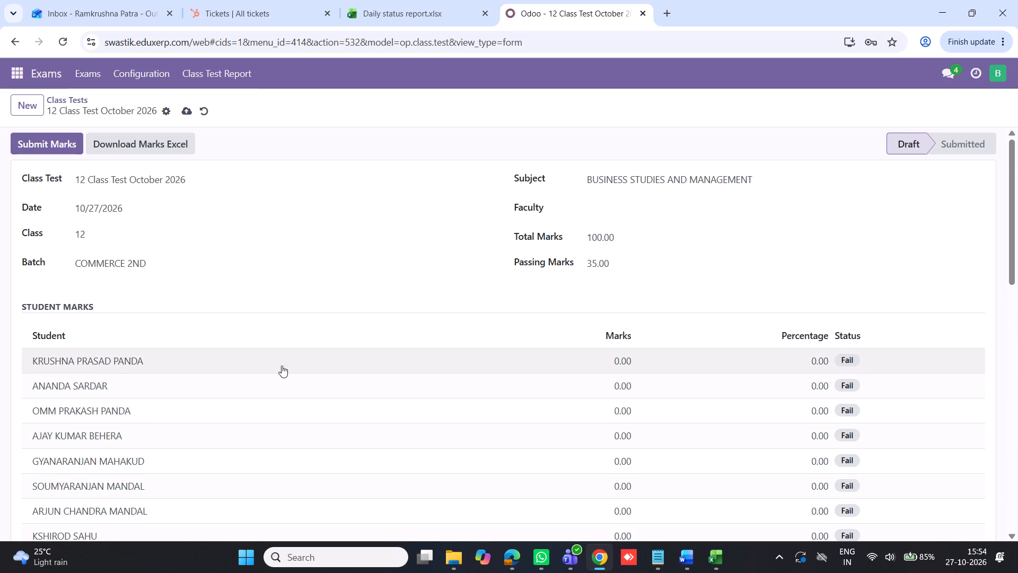
left_click(608, 212)
left_click(611, 206)
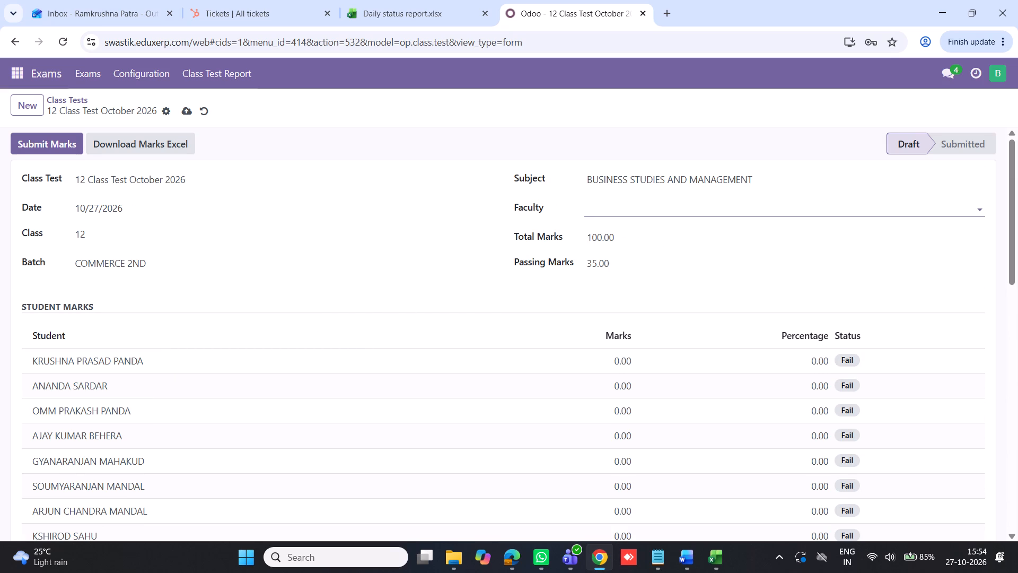
left_click(612, 206)
Change the subject to BUSINESS MATHEMATICS ANS STATISTICS and check the faculty choices offered for it.
left_click(759, 180)
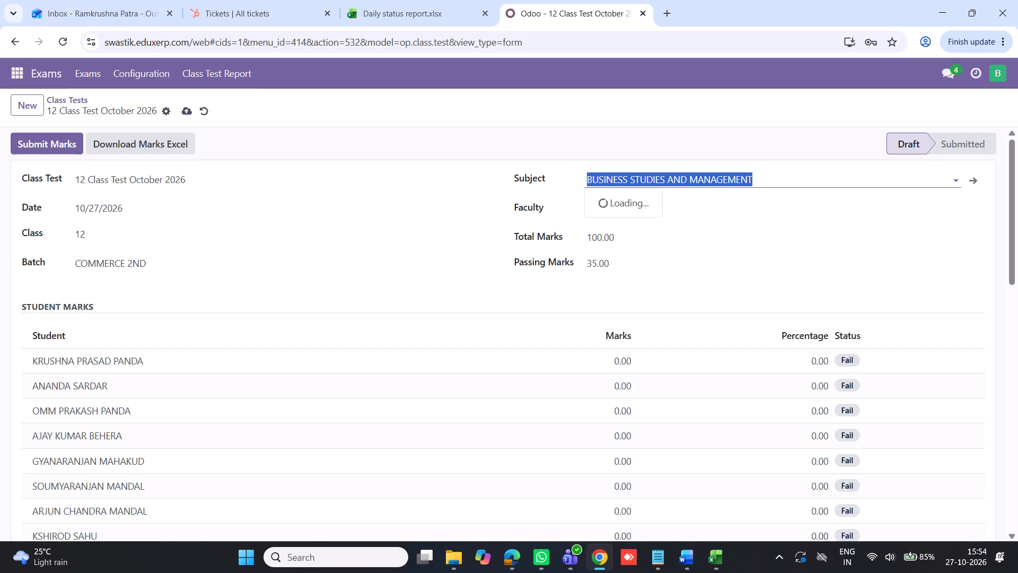
key("BackSpace")
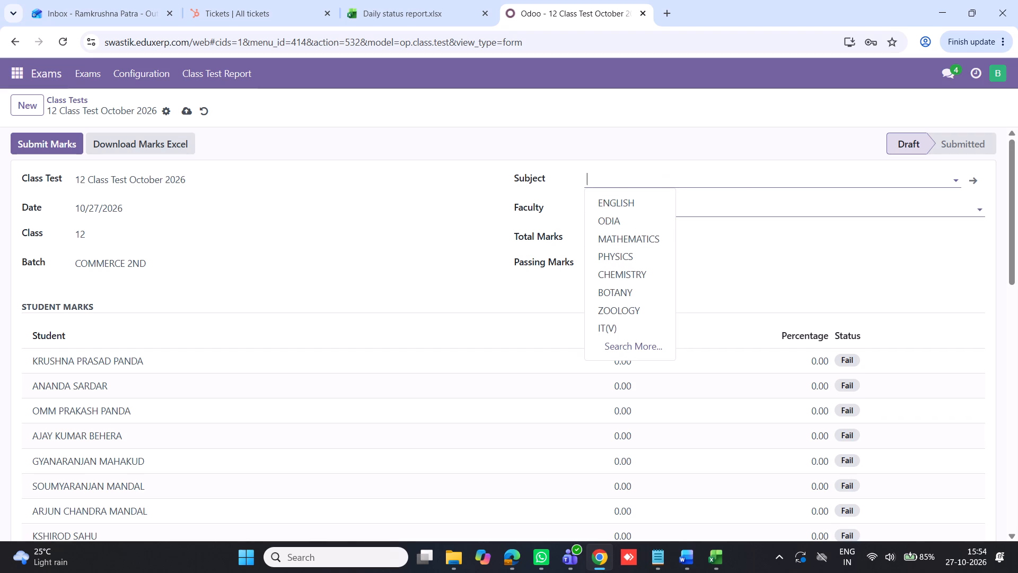
scroll(616, 246, "down", 2)
scroll(655, 170, "up", 4)
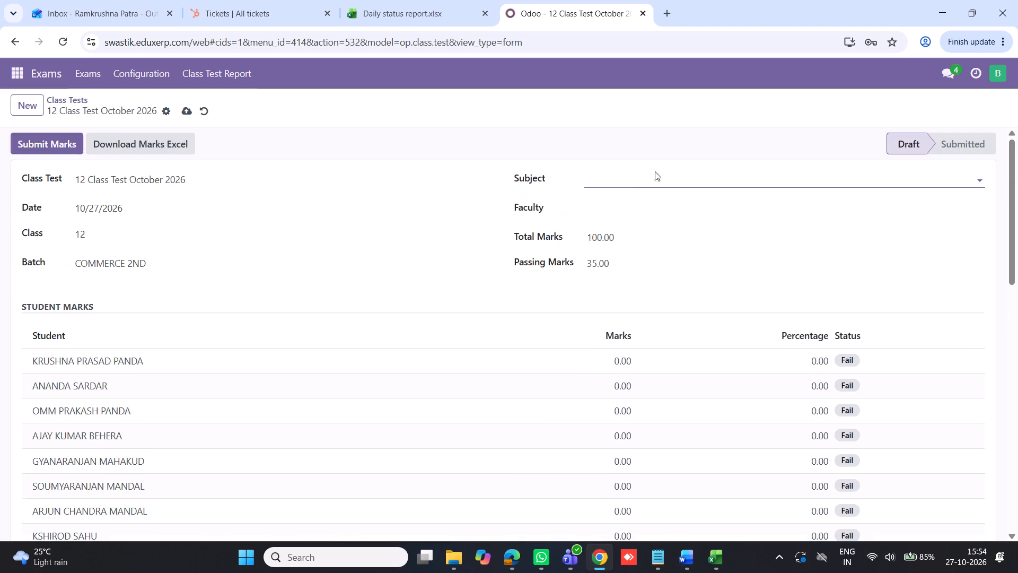
left_click(643, 180)
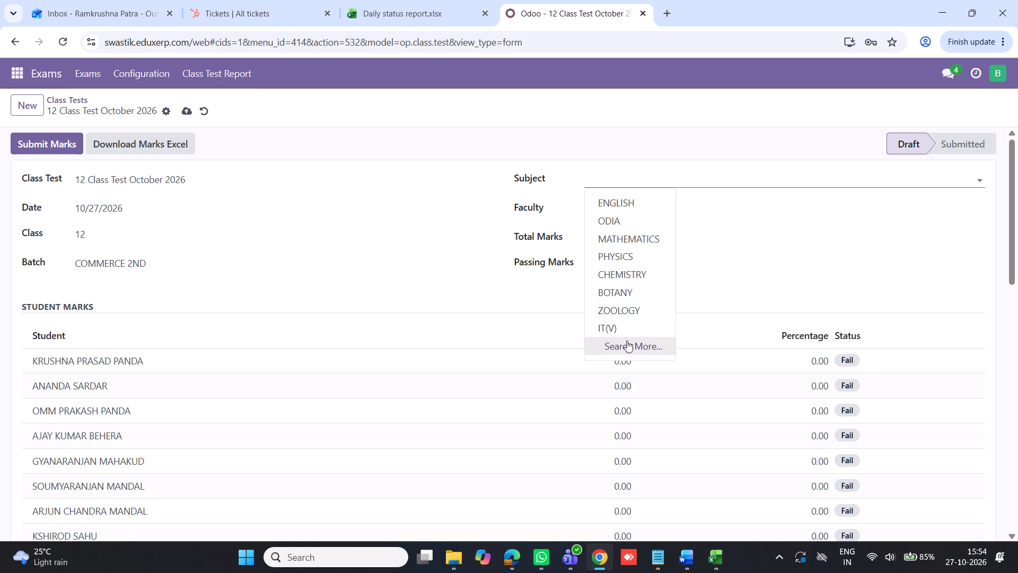
left_click(627, 341)
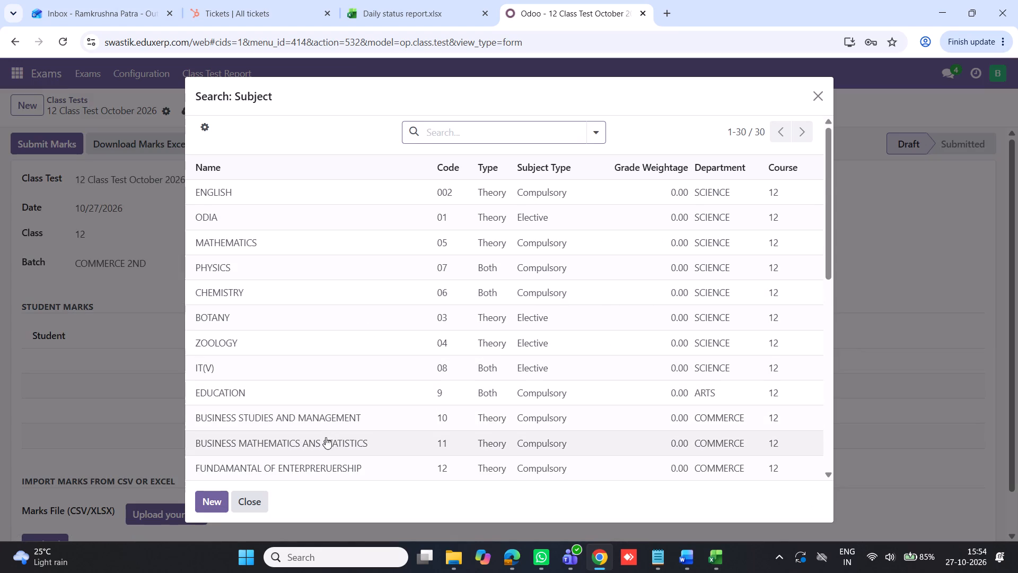
left_click(319, 442)
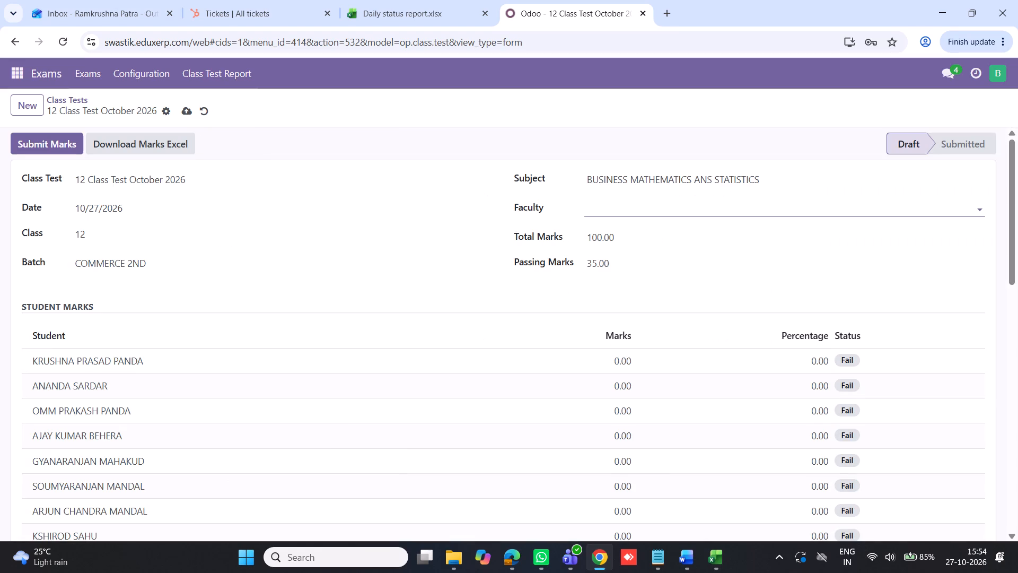
left_click(634, 209)
left_click(634, 209)
Open a new Incognito browser window, ready to enter a web address.
left_click(1001, 42)
left_click(896, 141)
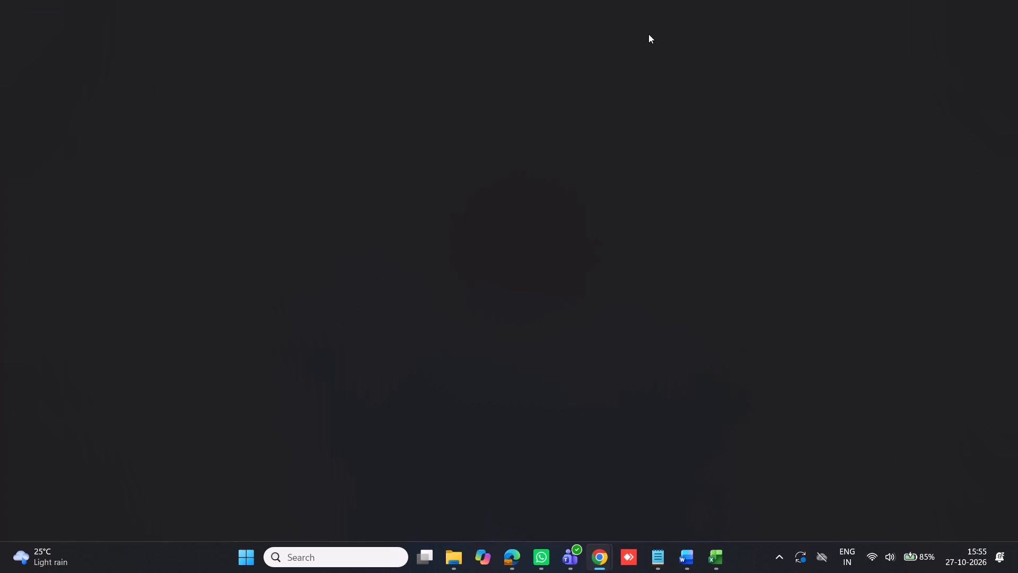
left_click(200, 44)
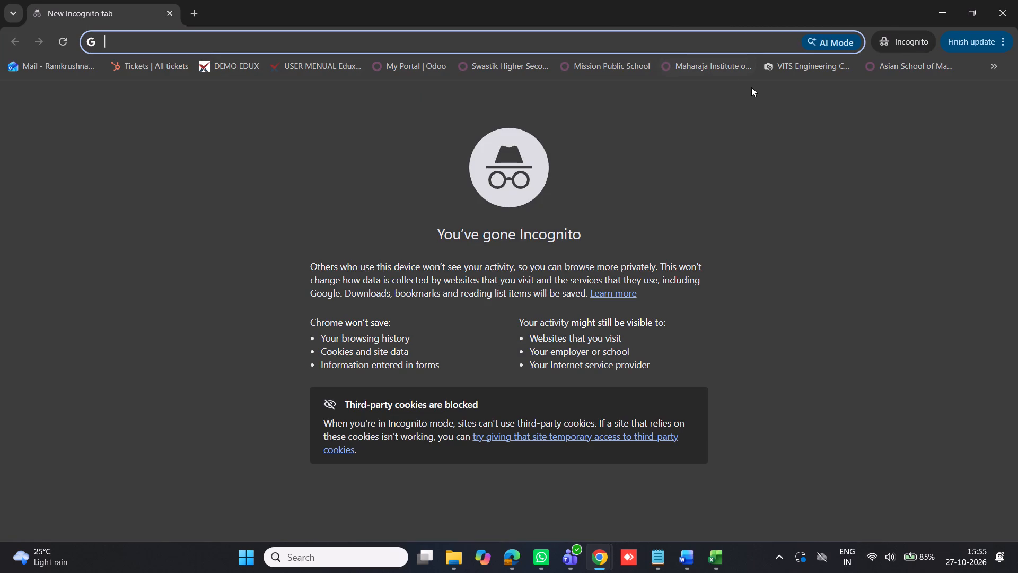
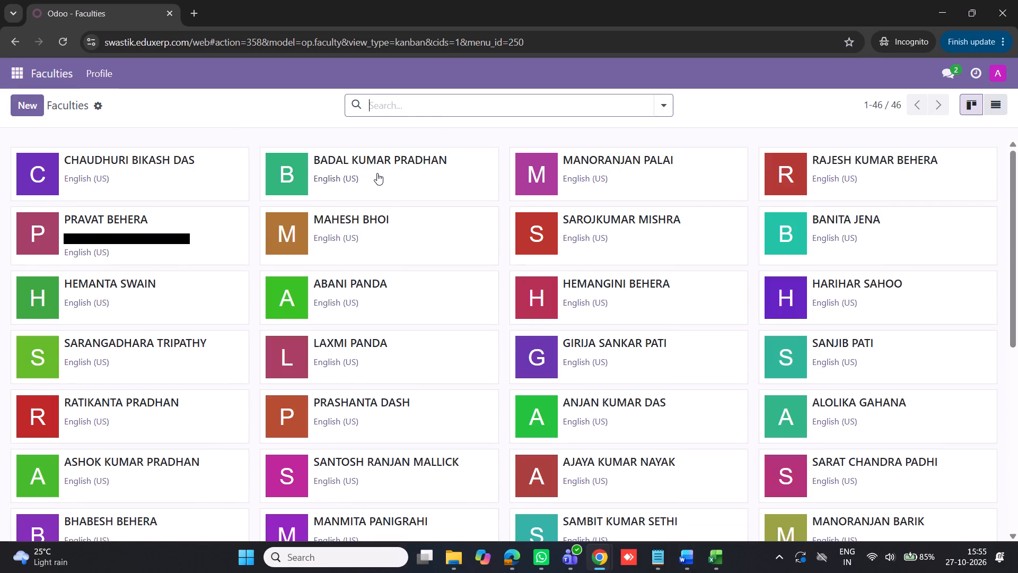
Add BUSINESS MATHEMATICS ANS STATISTICS to the subjects of the second faculty member in the list and save the record.
left_click(377, 173)
left_click(156, 234)
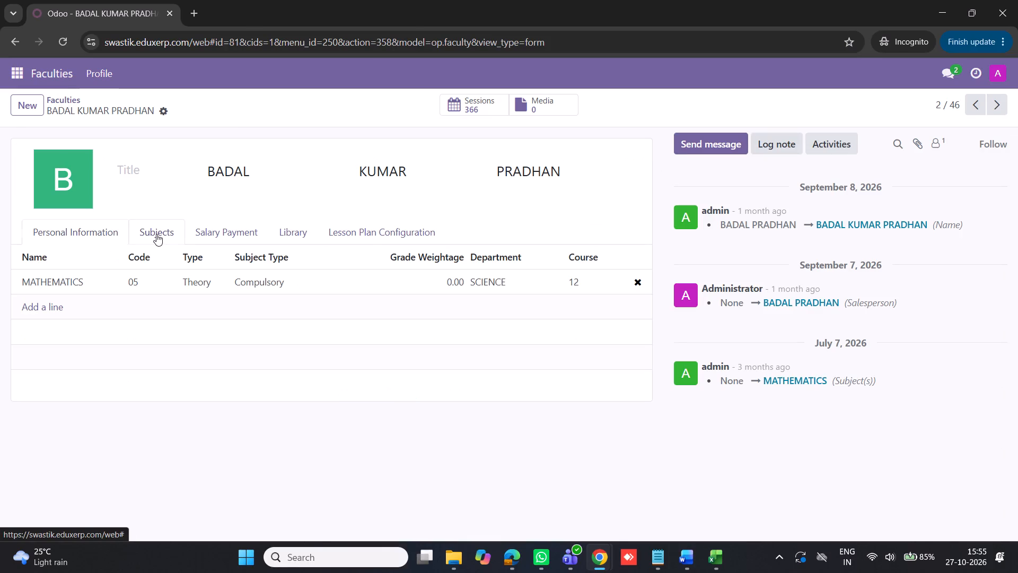
left_click(42, 311)
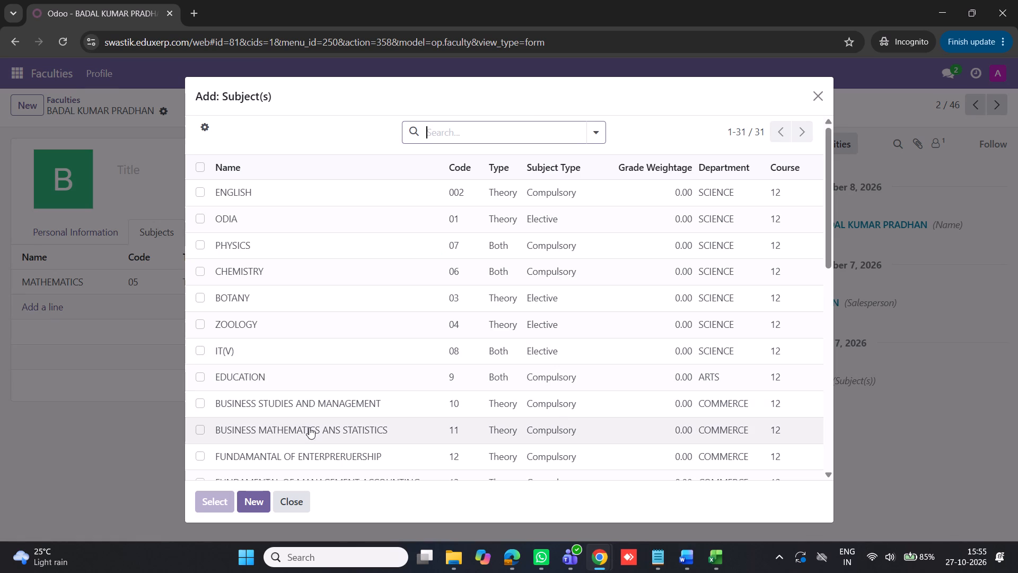
left_click(309, 432)
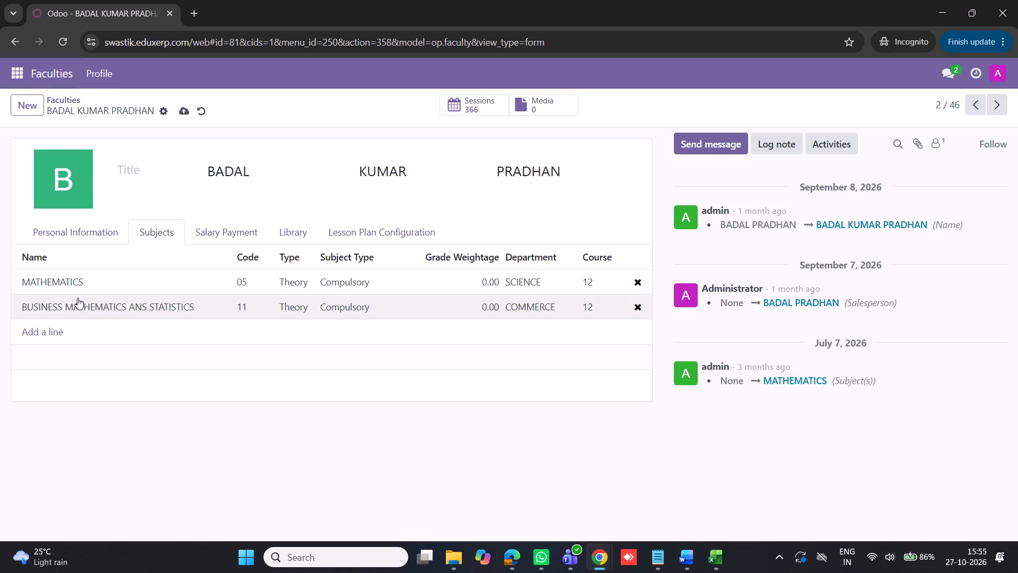
left_click(185, 115)
Return to the class test form in the other browser window and assign the faculty member offered for the selected subject.
key("alt+Tab")
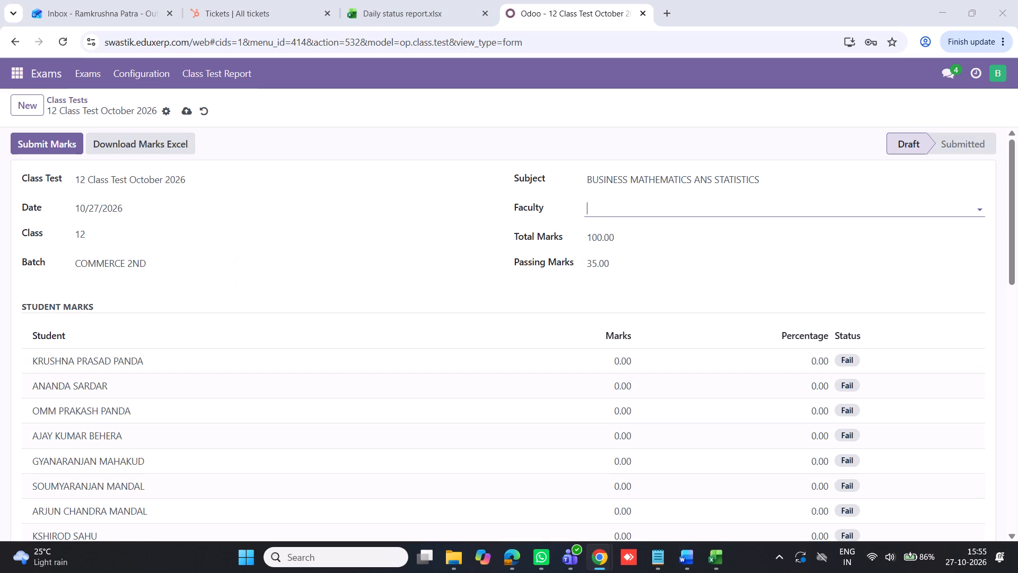
left_click(629, 211)
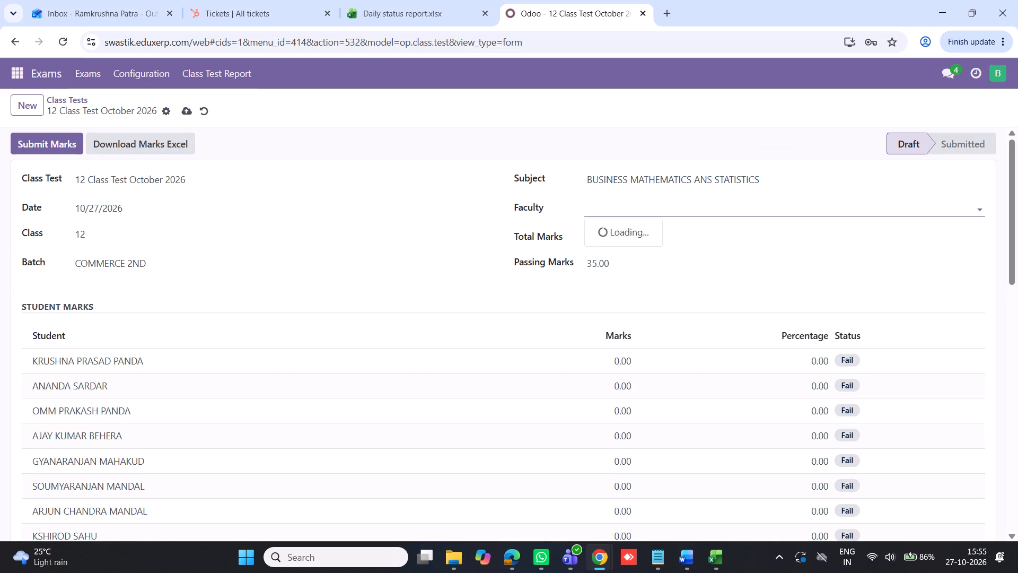
left_click(636, 230)
Review the class test's details, its full student marks list and the section for importing marks from CSV or Excel.
scroll(497, 301, "down", 6)
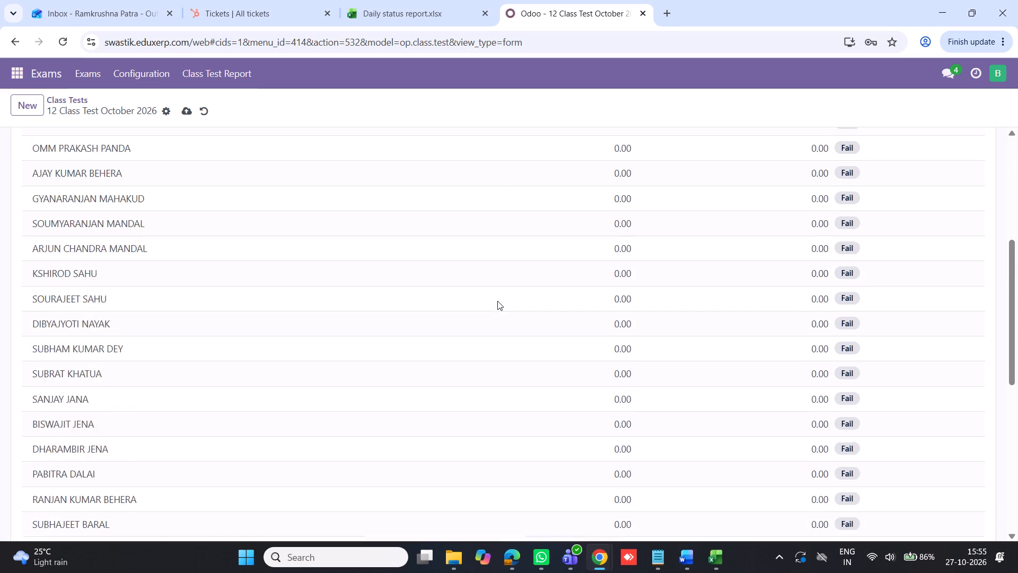
scroll(497, 301, "down", 11)
scroll(242, 384, "up", 6)
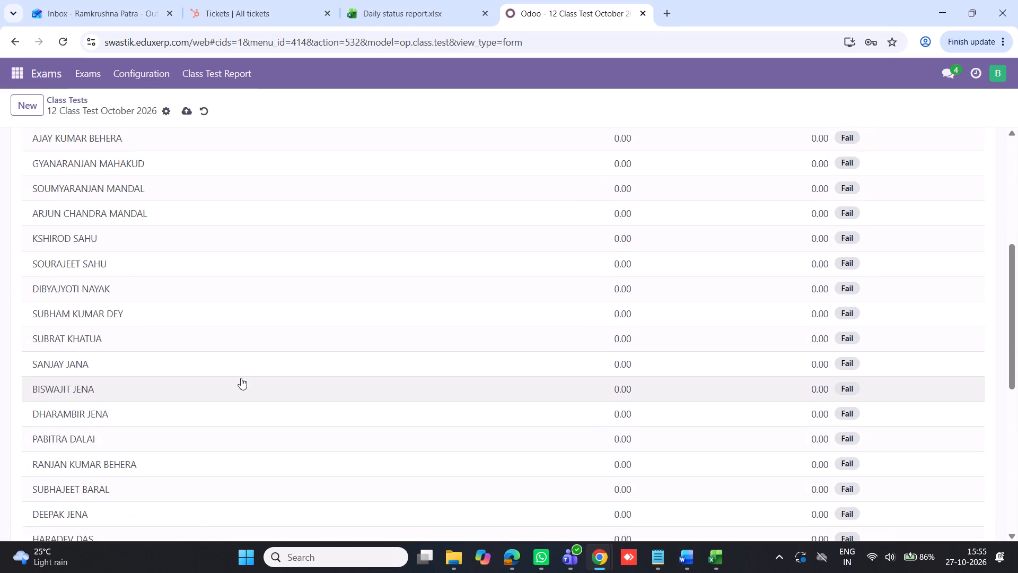
scroll(249, 366, "up", 9)
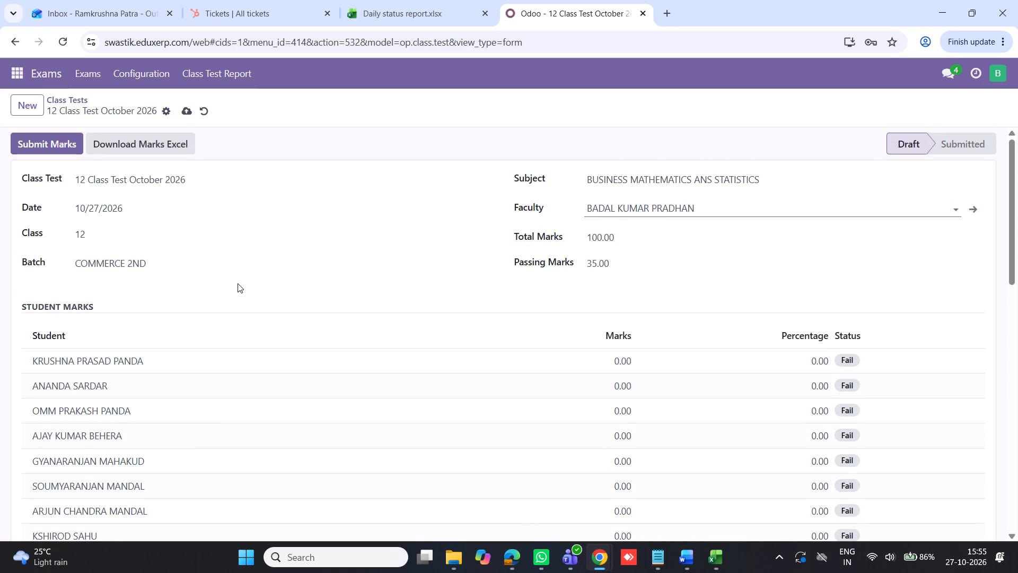
left_click(126, 362)
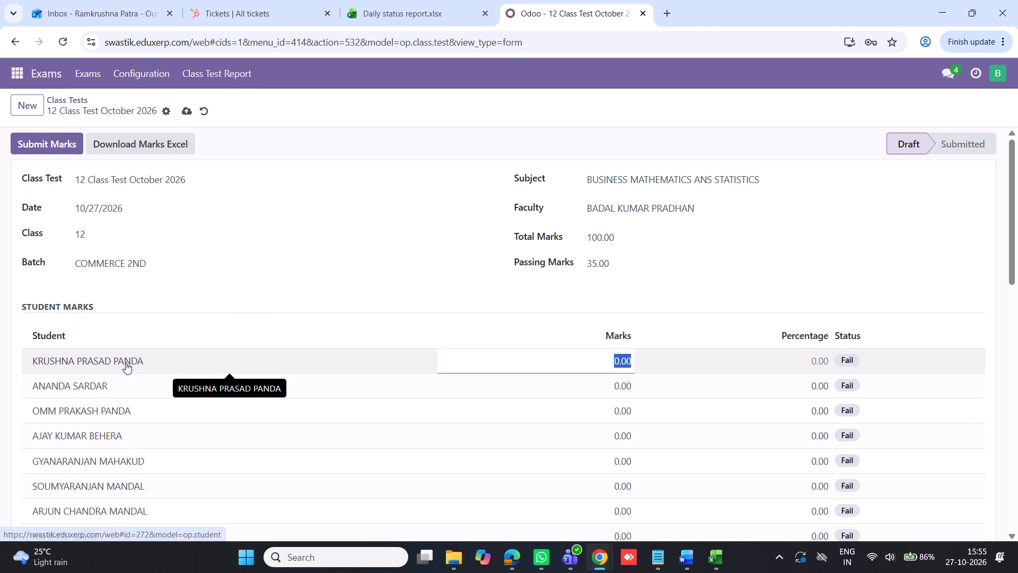
scroll(362, 332, "down", 4)
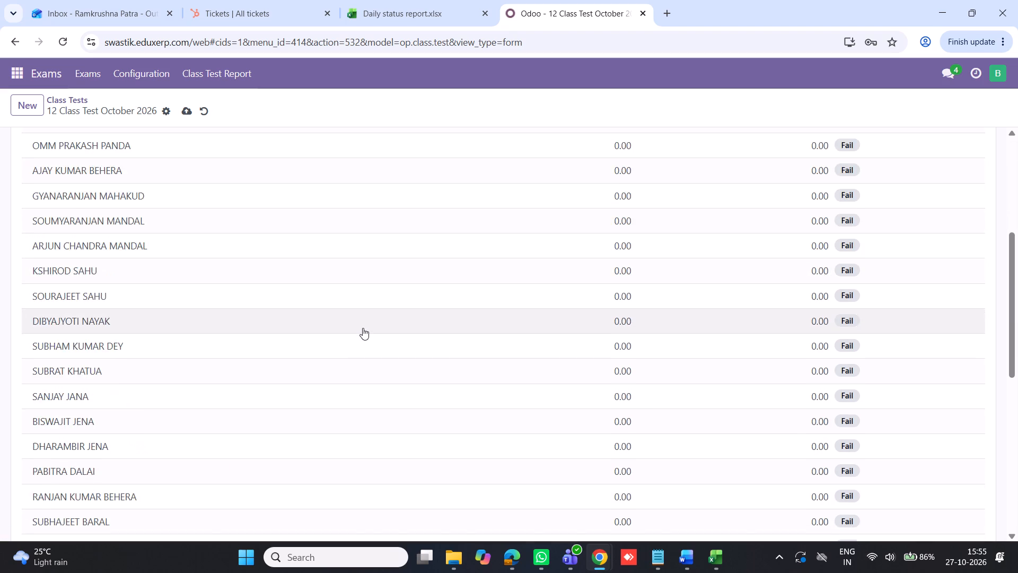
scroll(363, 328, "down", 11)
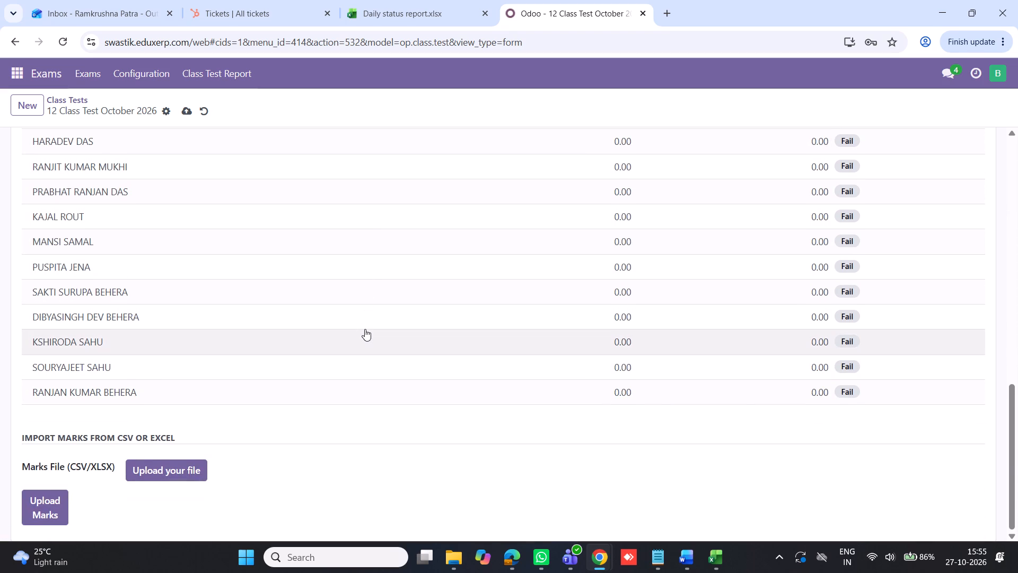
scroll(364, 330, "up", 8)
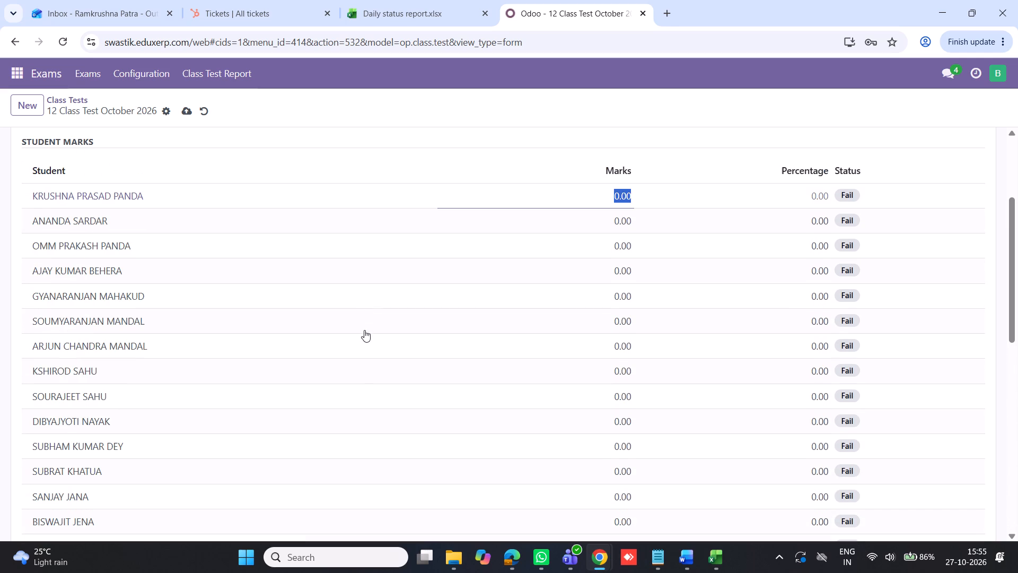
scroll(364, 330, "up", 3)
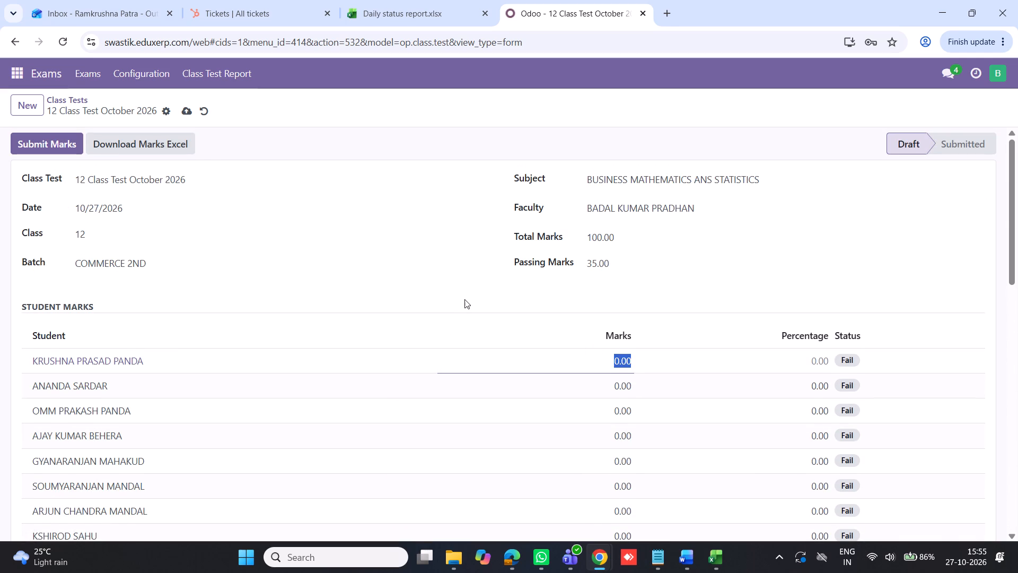
scroll(464, 300, "down", 11)
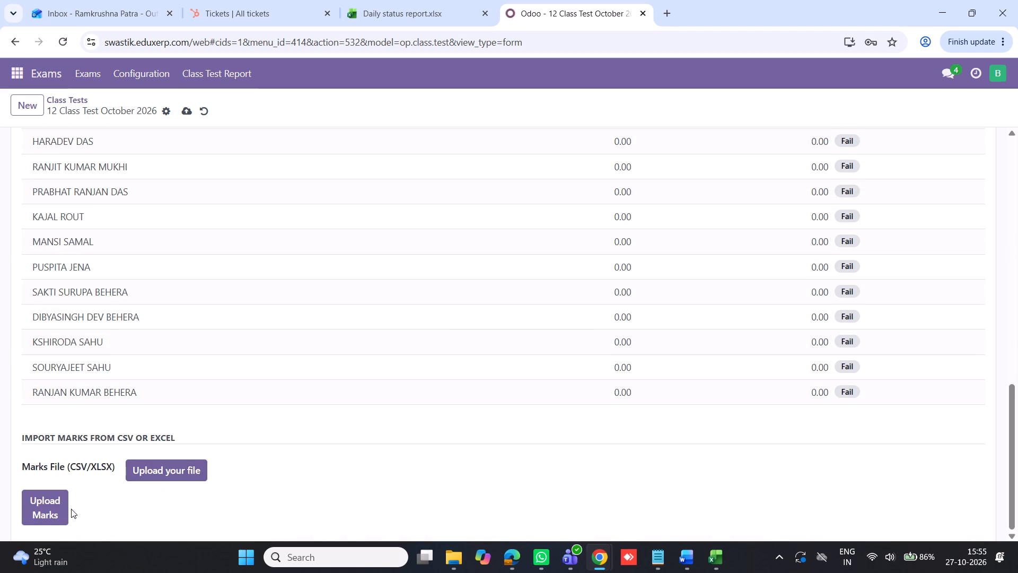
scroll(304, 291, "up", 5)
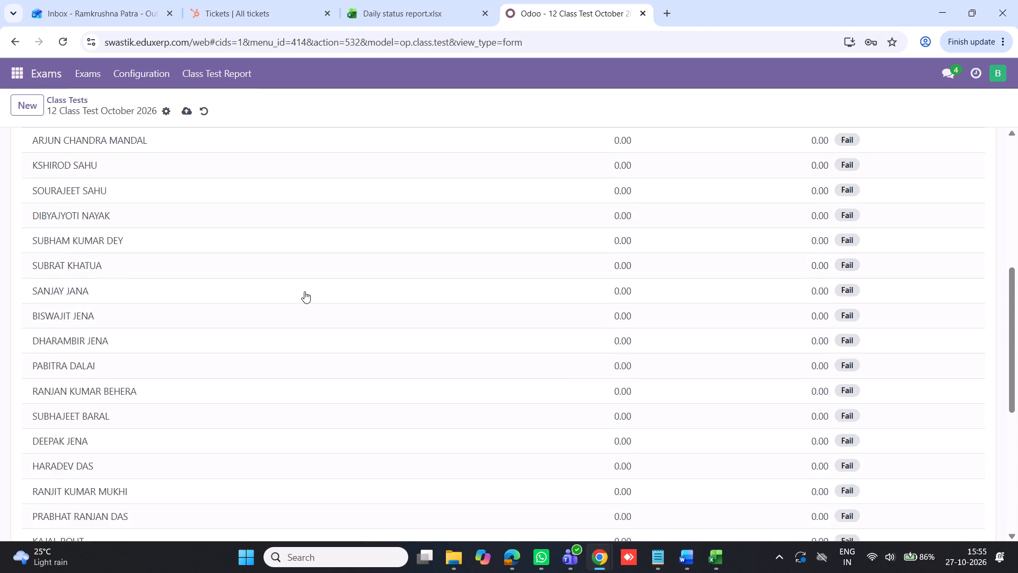
scroll(304, 291, "up", 10)
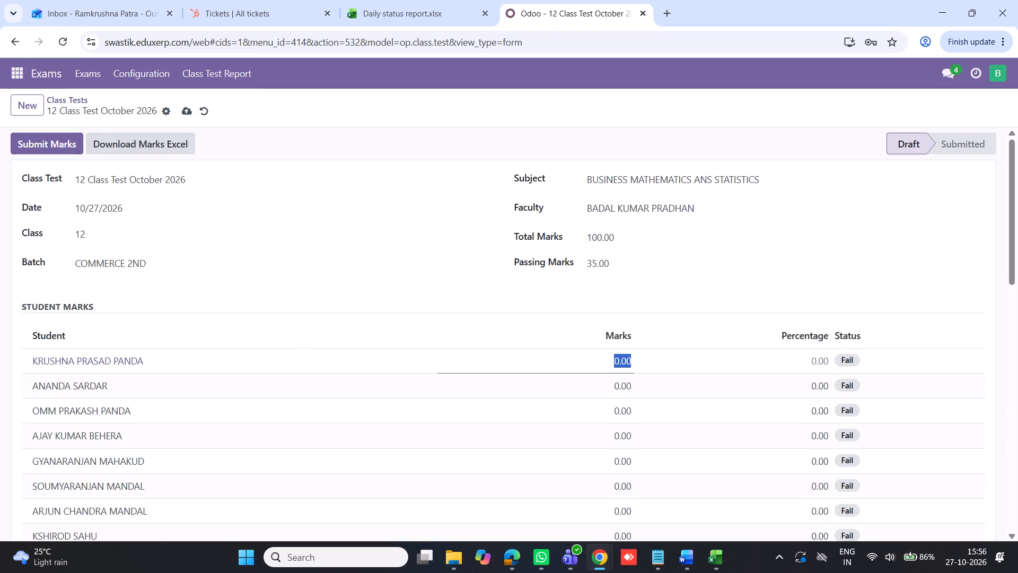
scroll(271, 242, "down", 11)
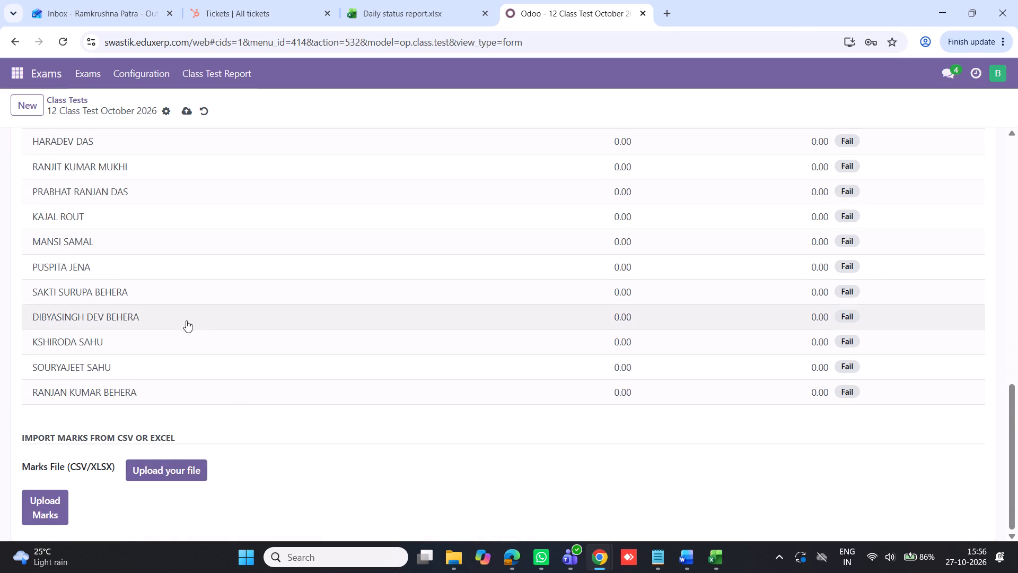
scroll(186, 319, "up", 18)
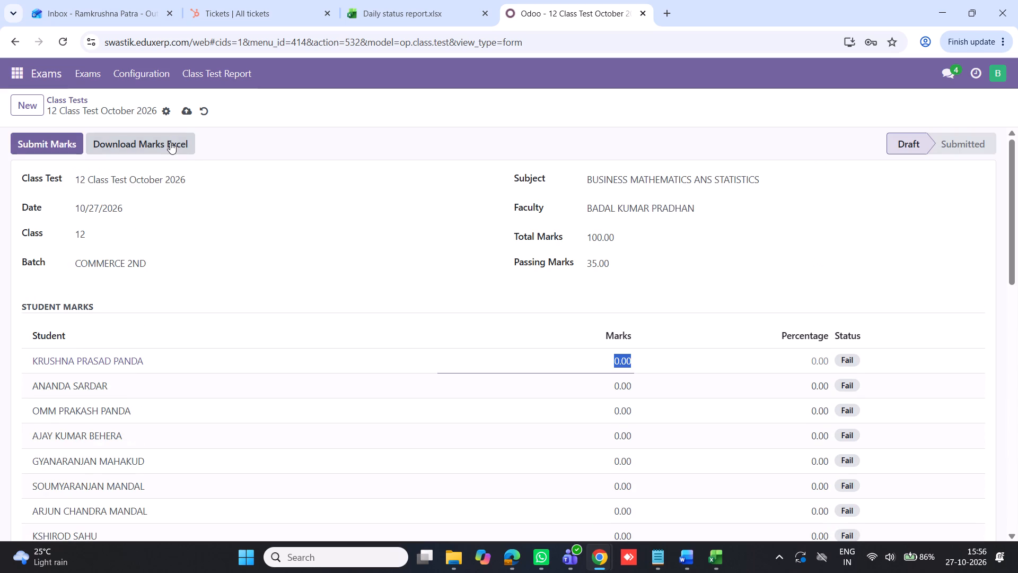
Download the class test's marks Excel file and open the downloaded class_test_marks.xlsx.
left_click(170, 142)
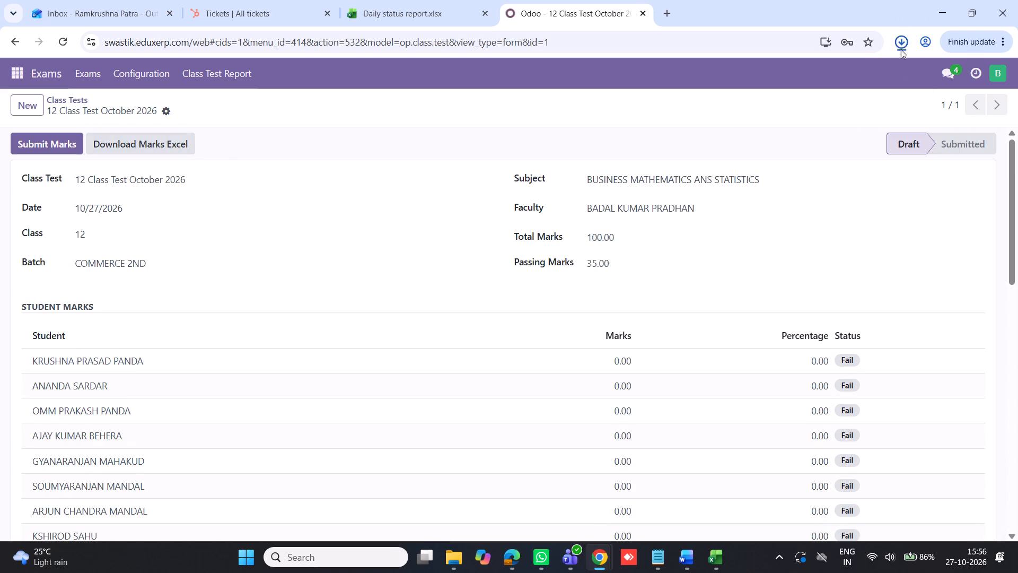
left_click(901, 40)
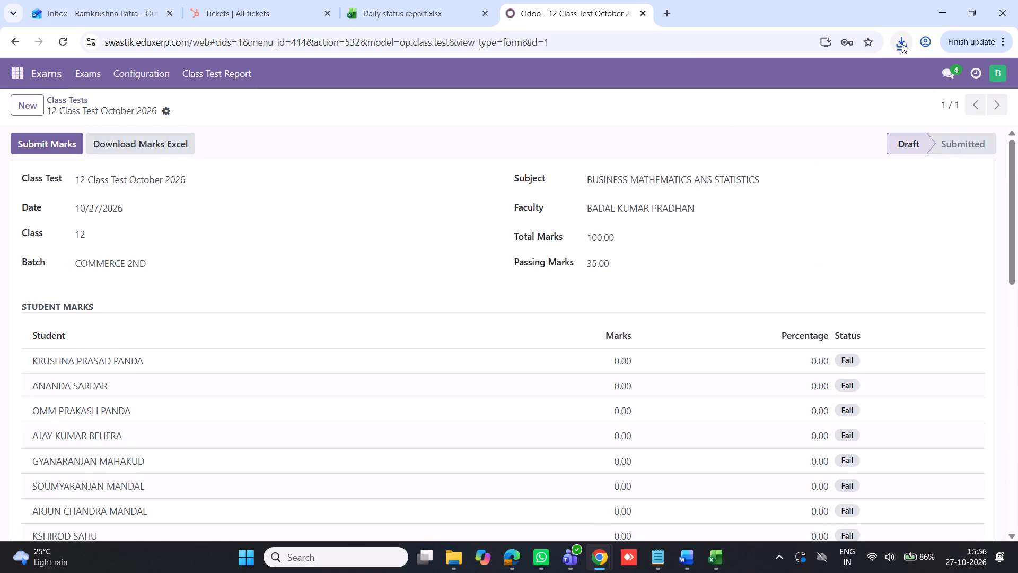
left_click(902, 44)
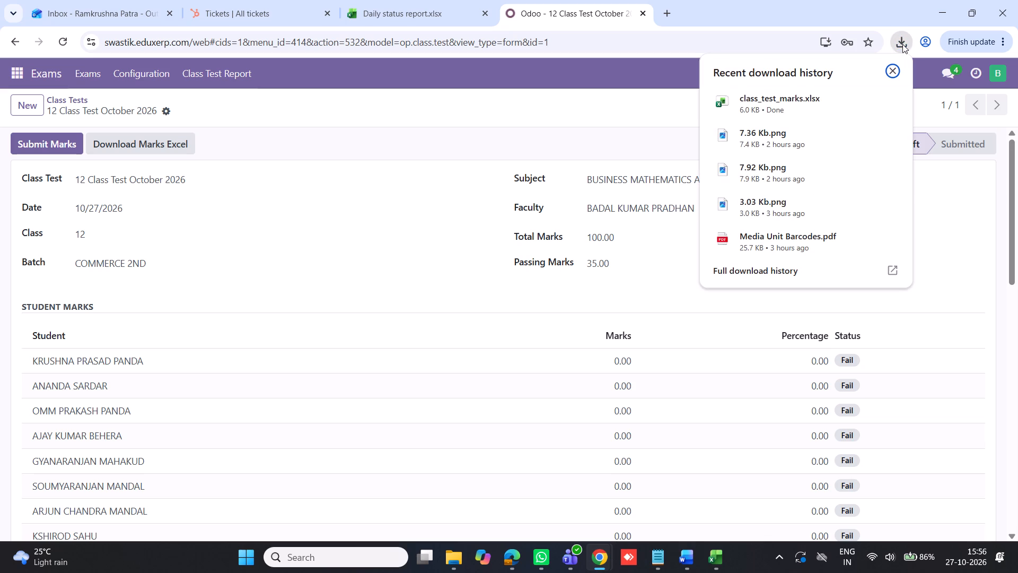
left_click(765, 99)
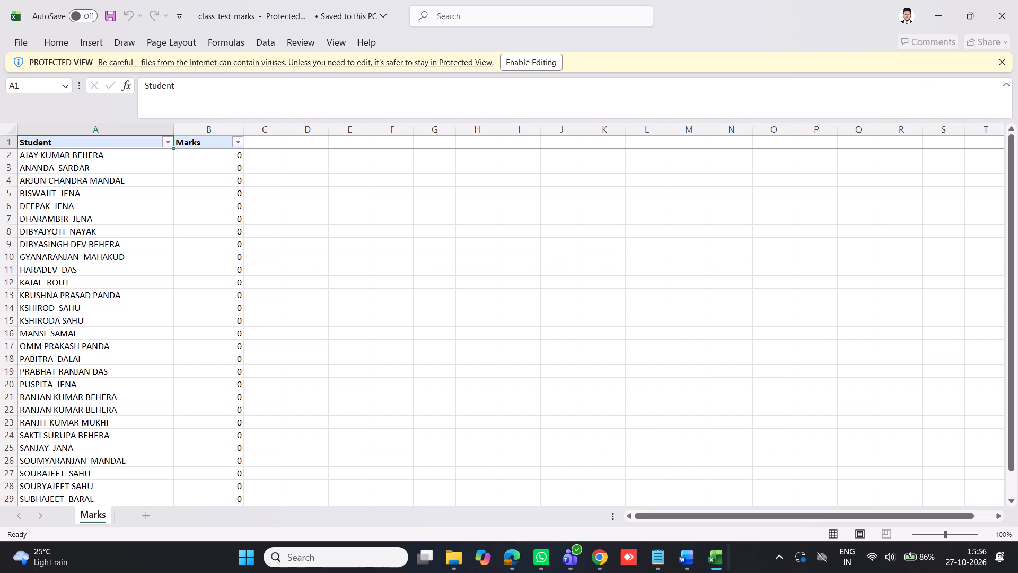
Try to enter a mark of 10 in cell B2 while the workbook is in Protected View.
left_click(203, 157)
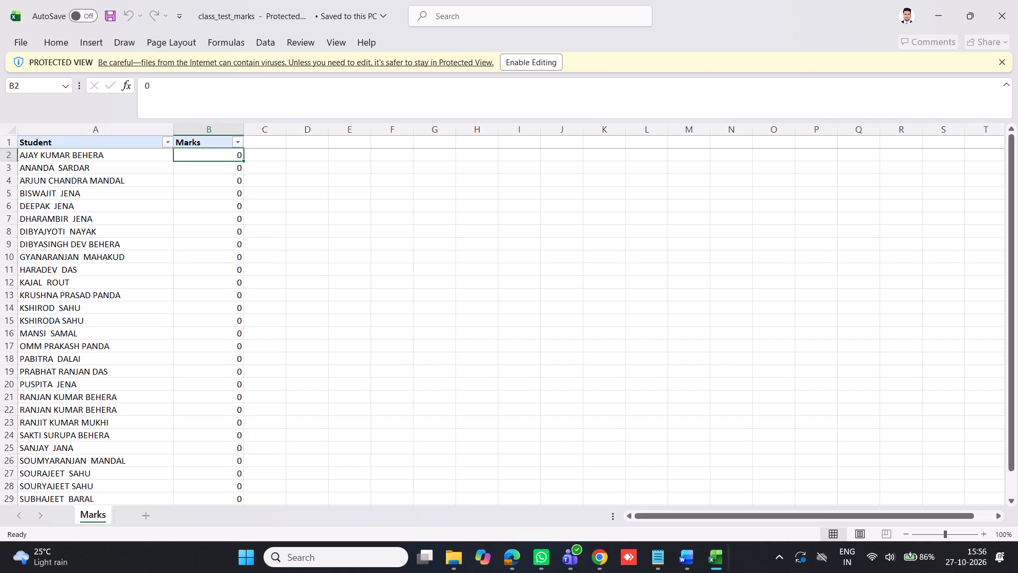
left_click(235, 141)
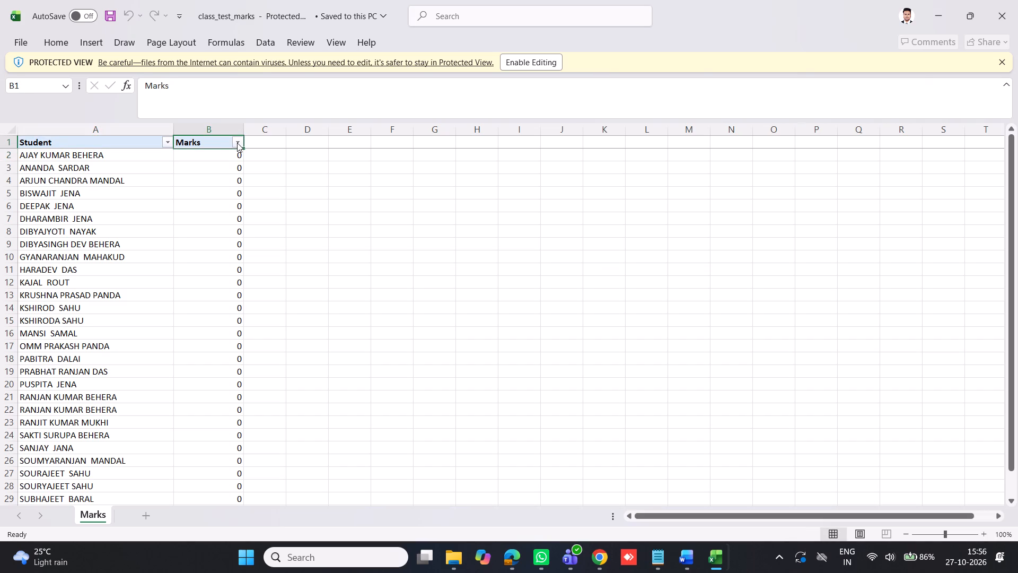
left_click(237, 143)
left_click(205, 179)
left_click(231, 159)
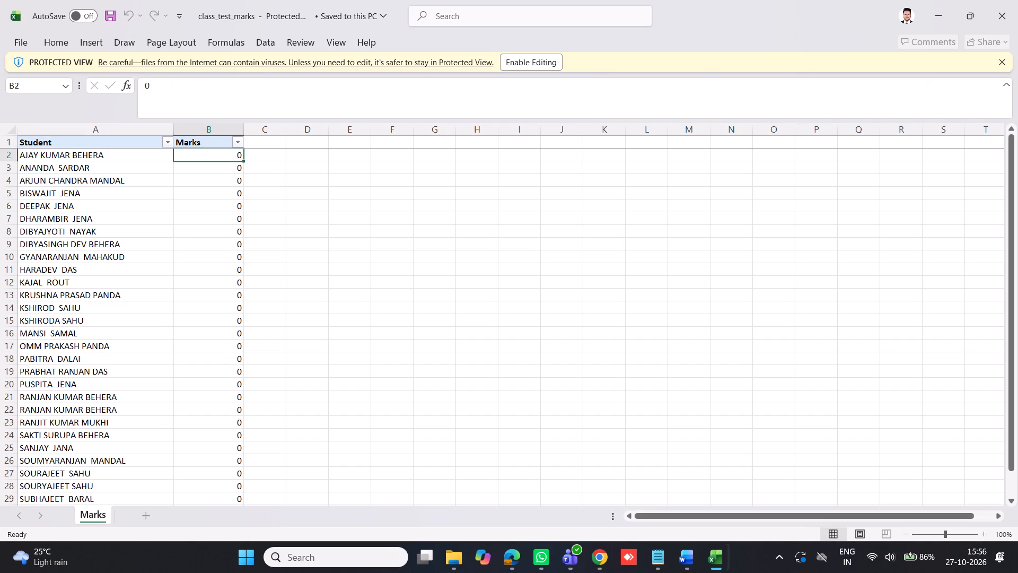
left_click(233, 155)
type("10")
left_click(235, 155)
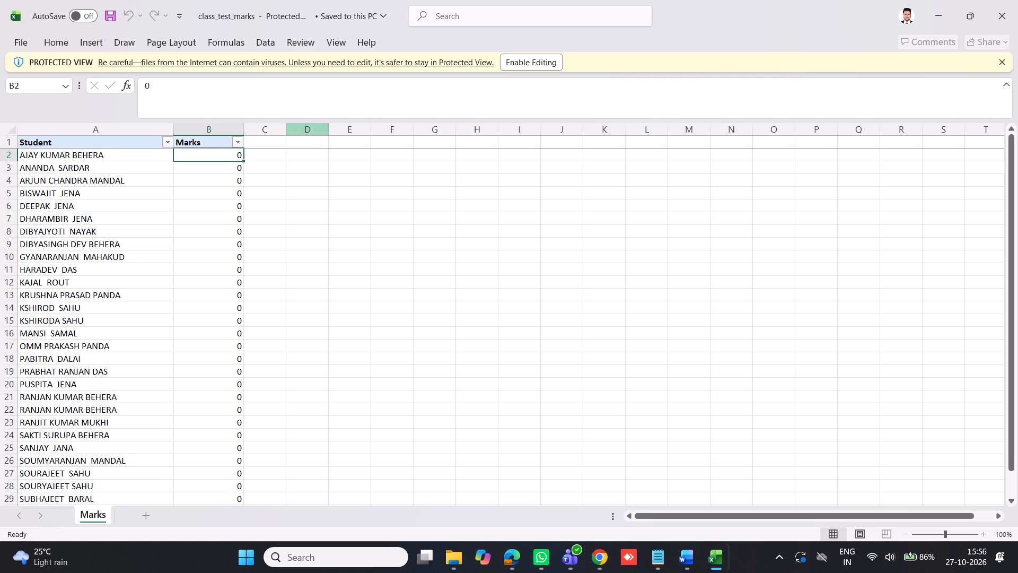
Enable editing of the class_test_marks workbook.
left_click(514, 63)
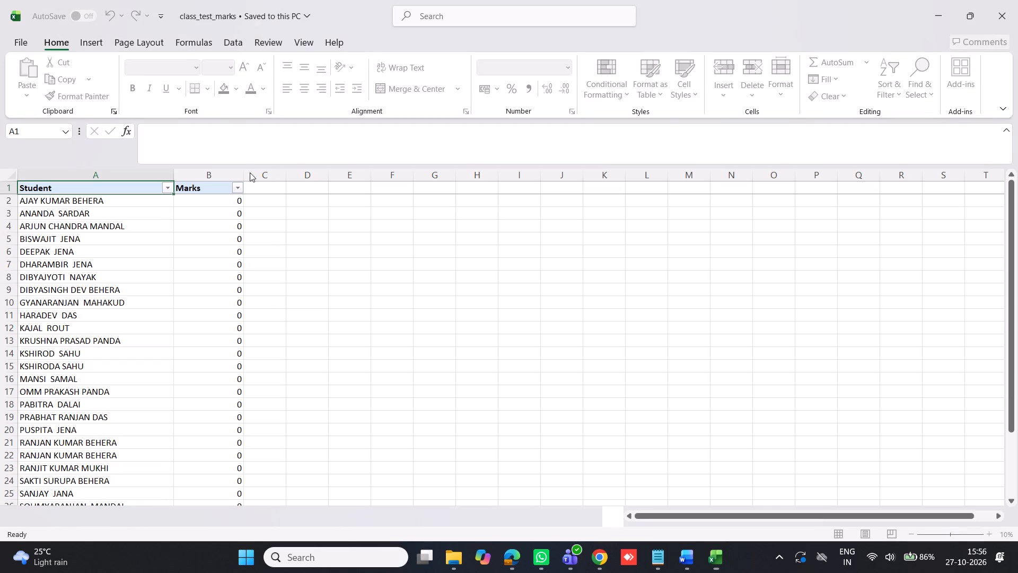
Enter a mark of 10 in cell B2 for the first student in the Marks sheet.
left_click(237, 195)
key("End")
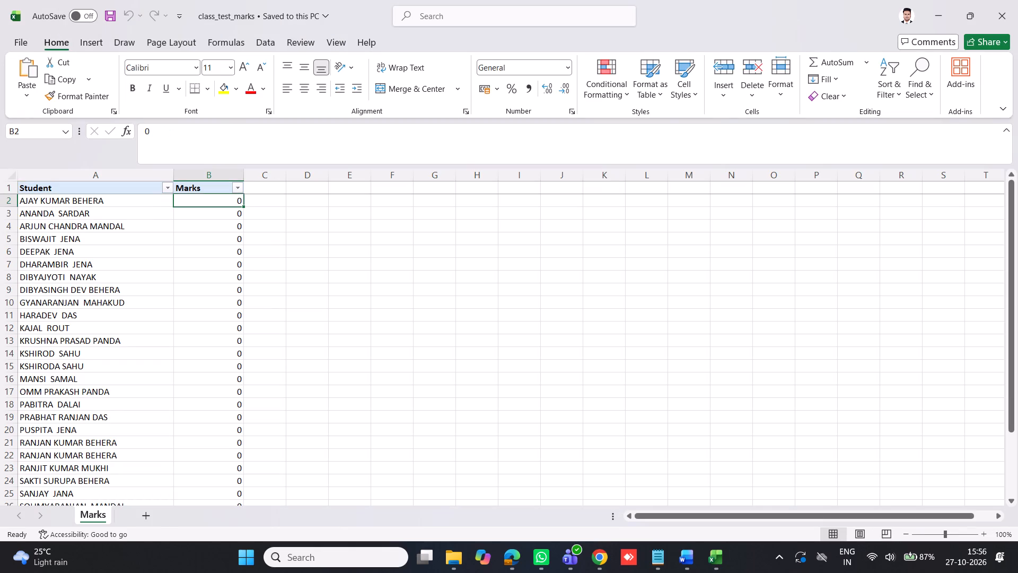
key("Insert")
key("Insert")
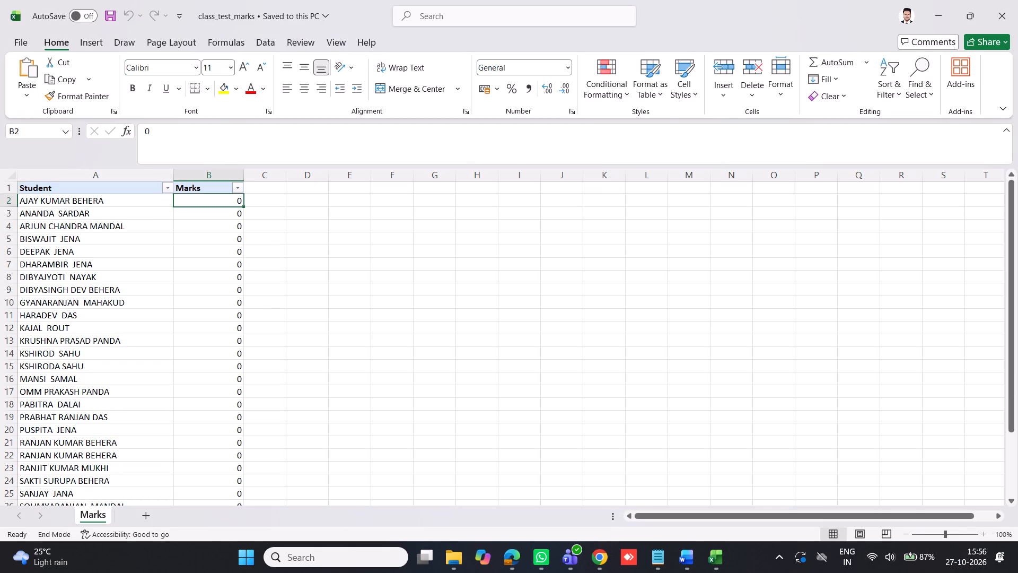
key("End")
key("Insert")
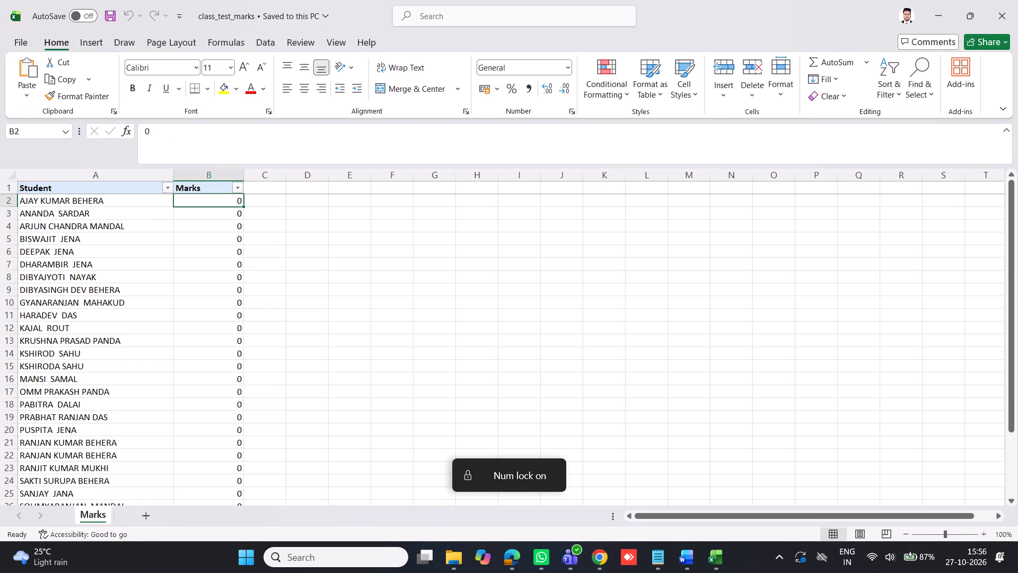
left_click(388, 276)
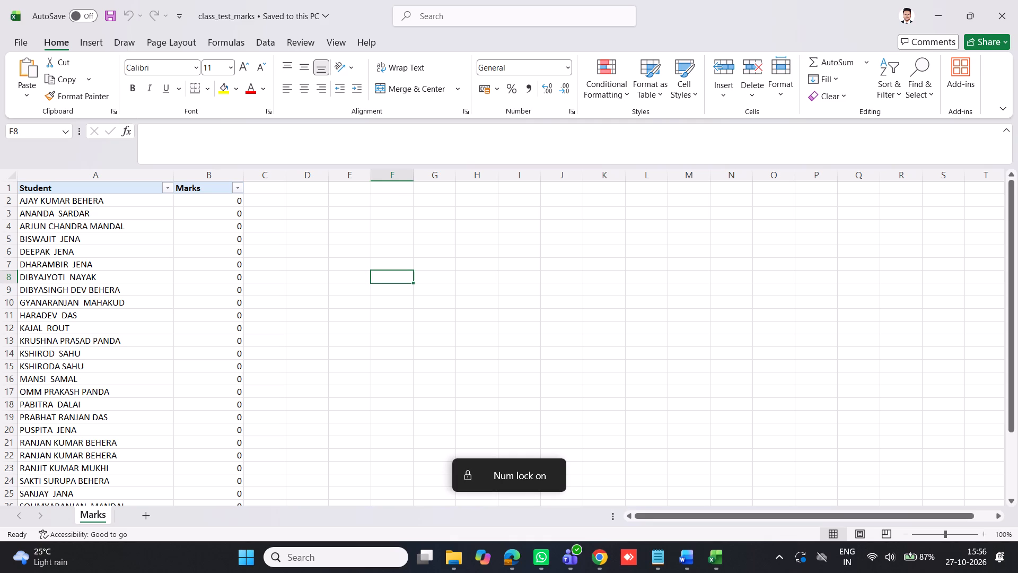
left_click(220, 201)
type("10")
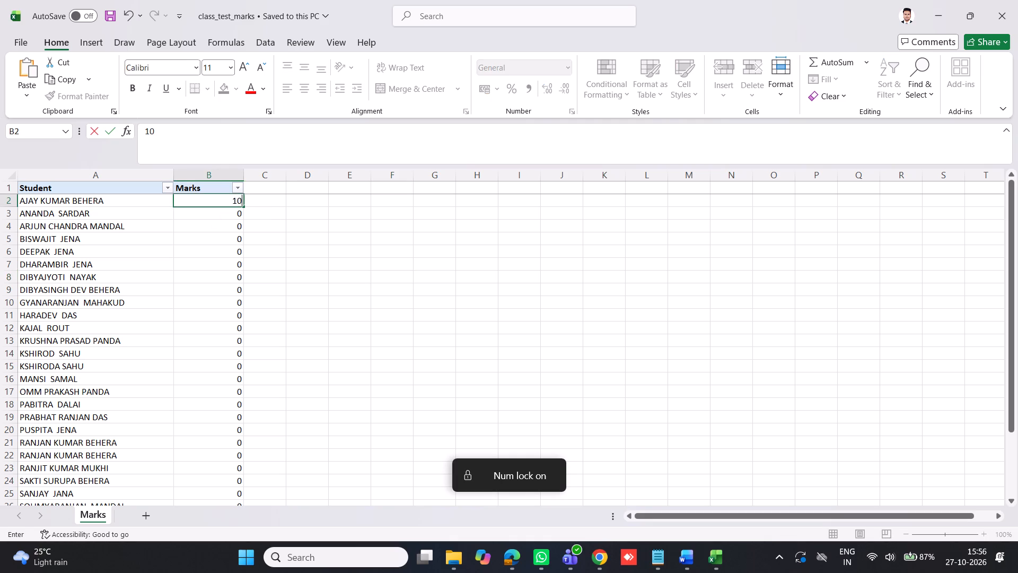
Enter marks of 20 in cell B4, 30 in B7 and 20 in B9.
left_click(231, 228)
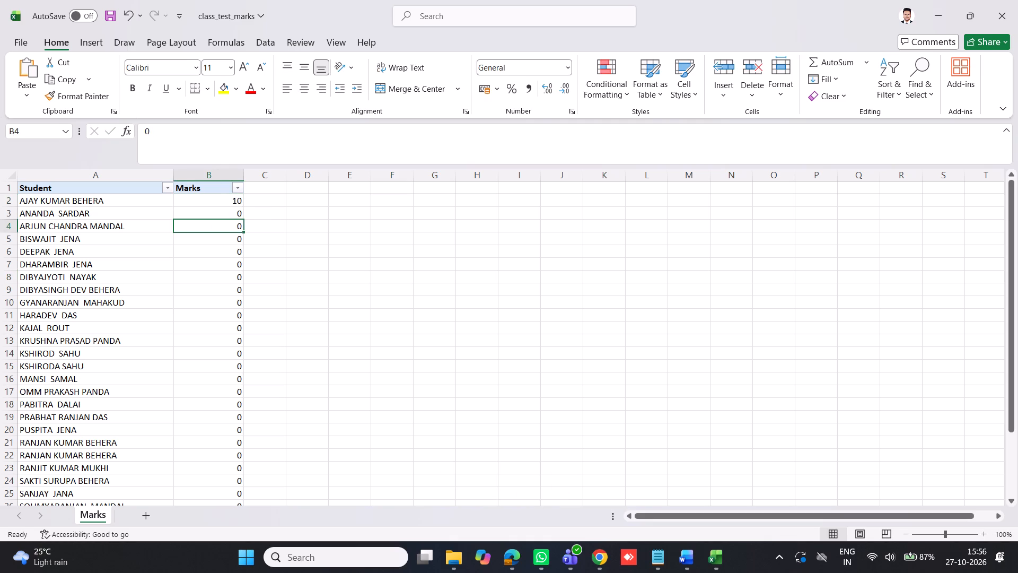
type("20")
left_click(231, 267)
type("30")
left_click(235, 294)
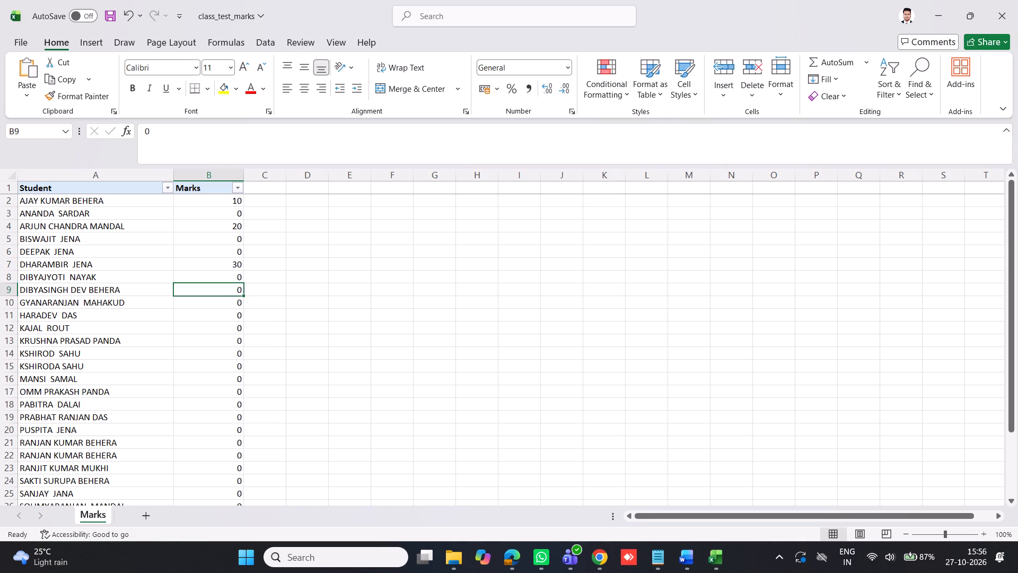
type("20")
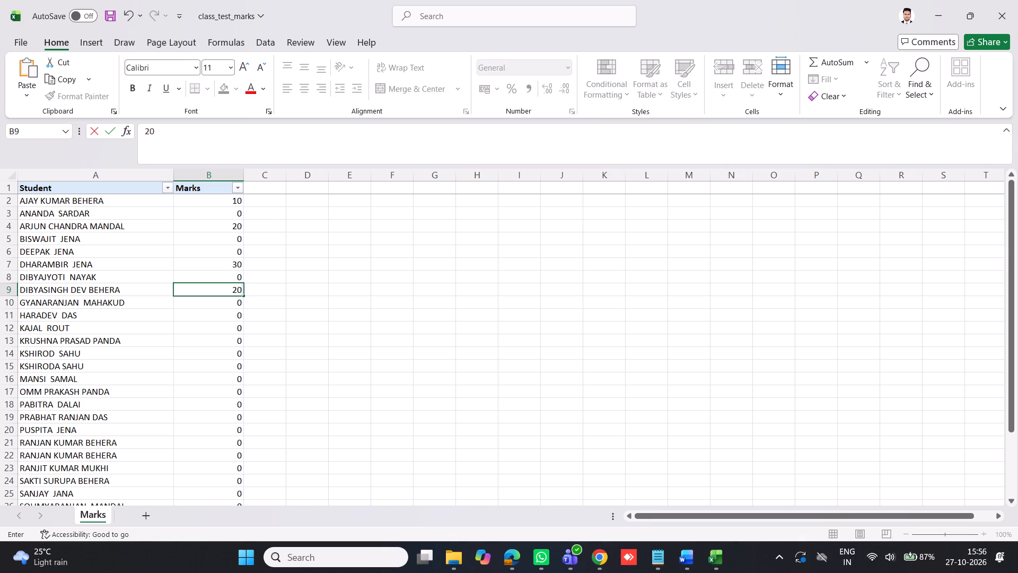
Delete all student rows from row 4 down to the end of the list.
left_click(8, 214)
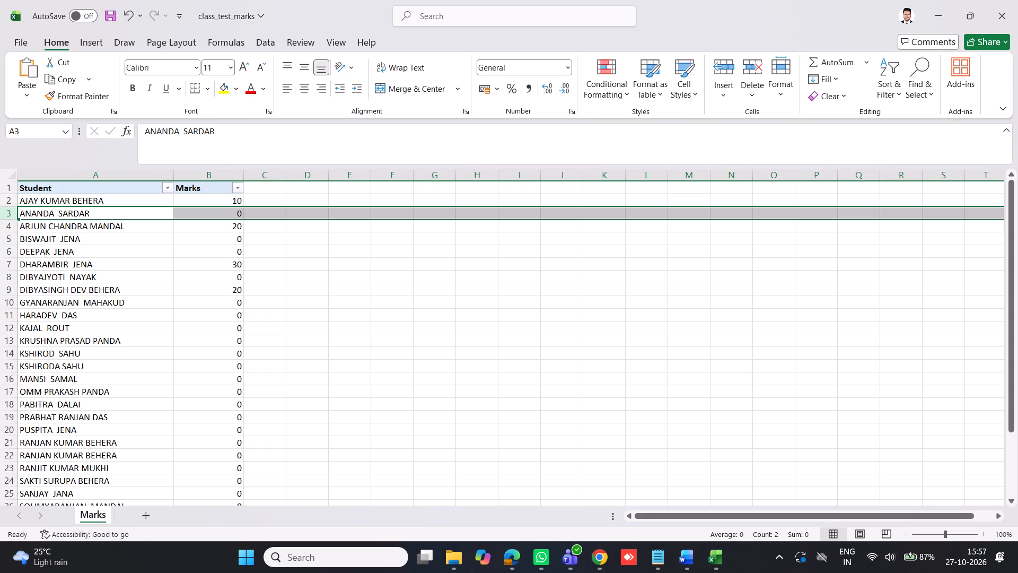
left_click(117, 278)
left_click(12, 227)
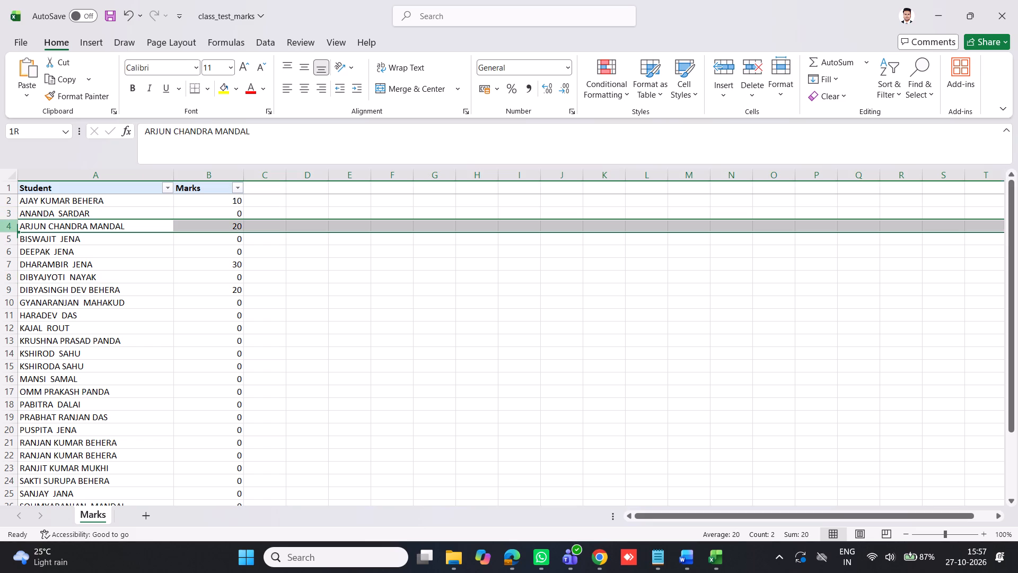
key("ctrl+shift+Down")
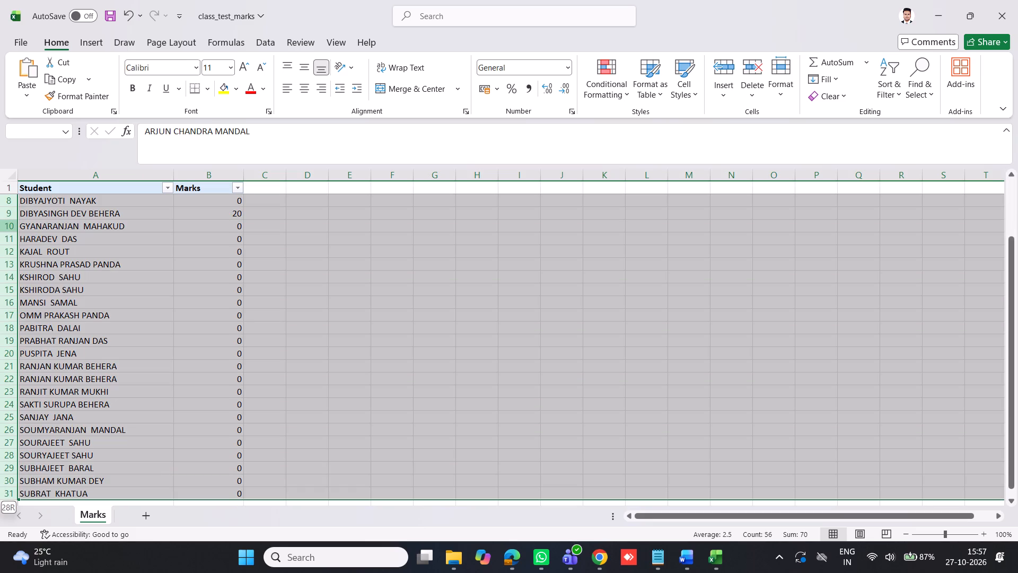
left_click(753, 67)
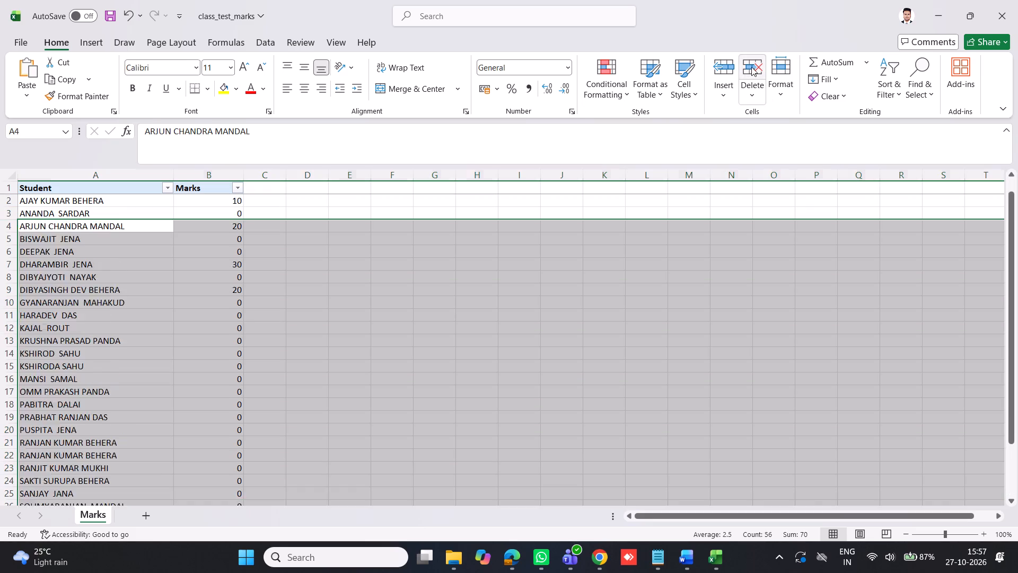
left_click(213, 233)
Enter a mark of 20 in cell B3 for the second student and save the workbook.
left_click(241, 211)
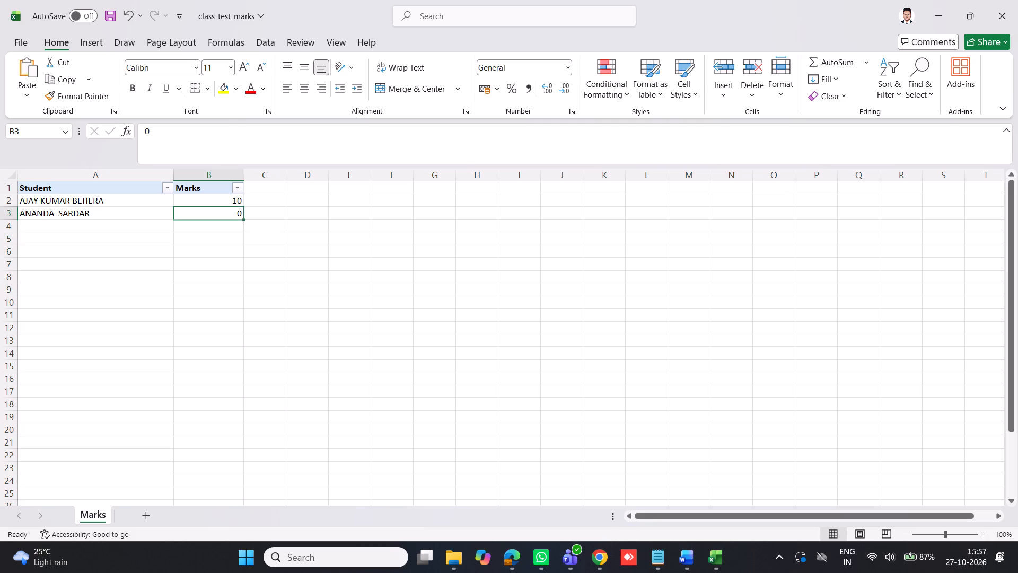
type("20")
left_click(215, 271)
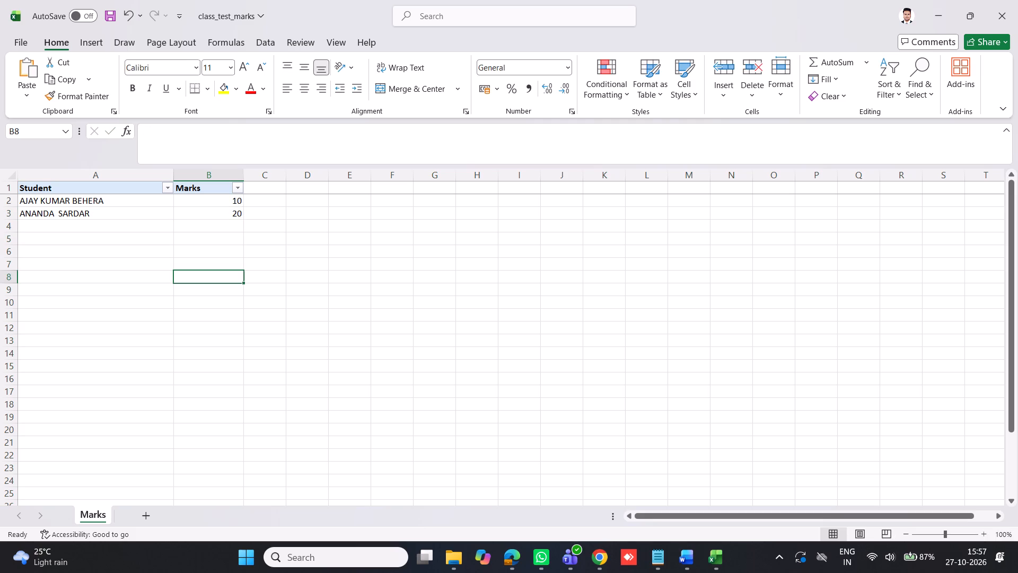
key("ctrl+s")
key("ctrl+s")
key("ctrl+s")
key("ctrl+s")
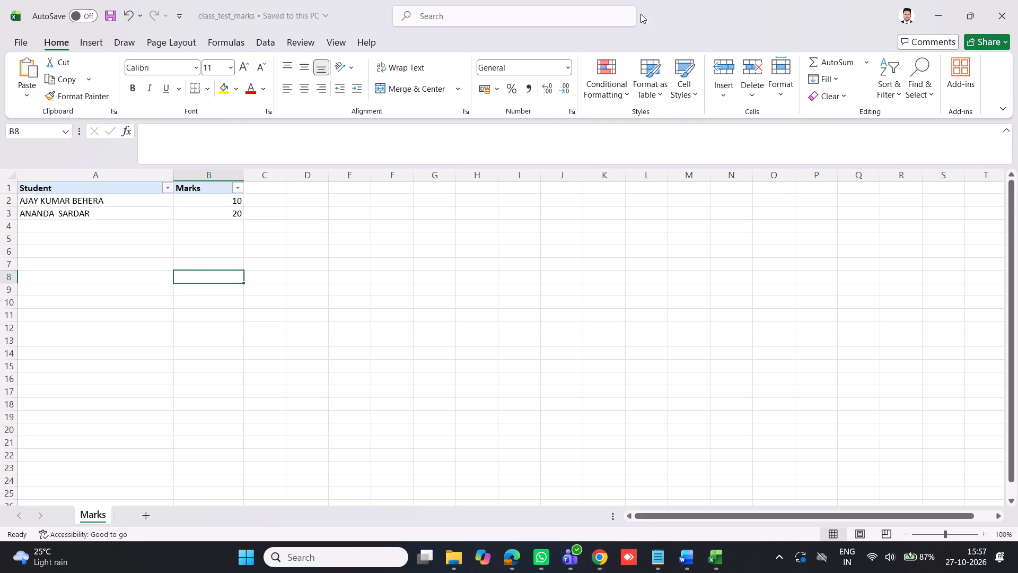
Switch to the class test record in Chrome and attach class_test_marks from Downloads as the marks file.
left_click(935, 19)
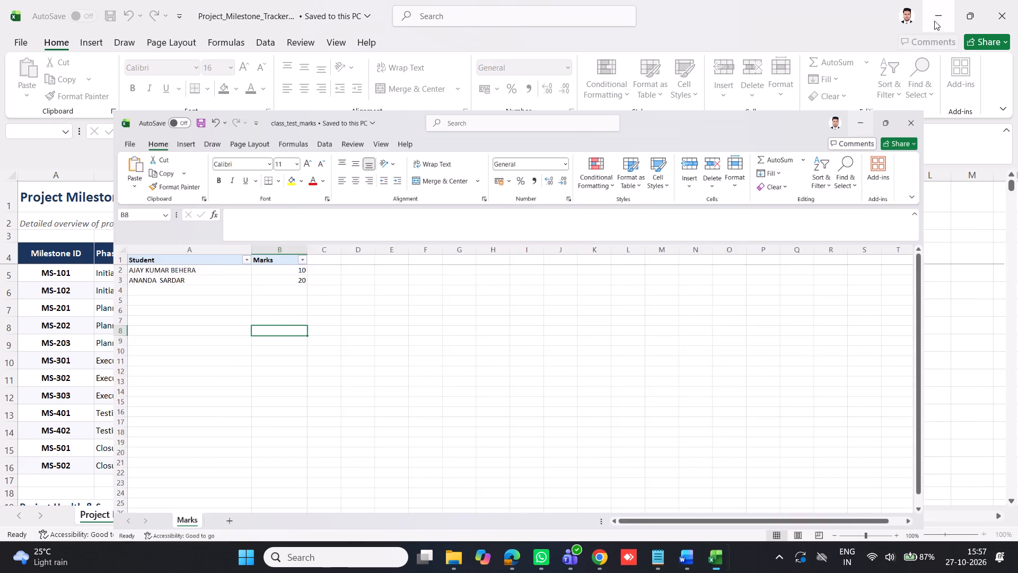
left_click(602, 562)
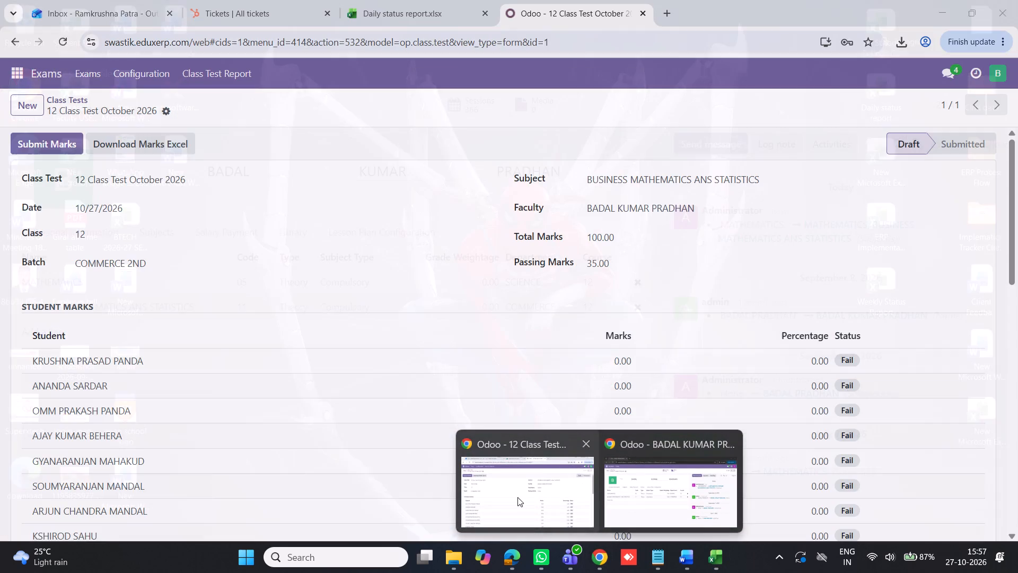
left_click(517, 497)
scroll(131, 213, "down", 9)
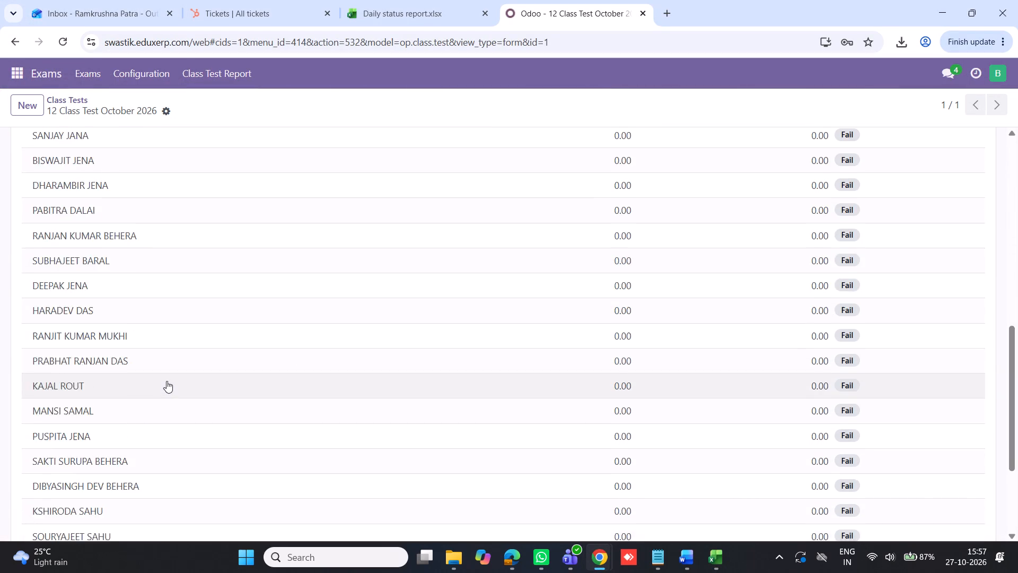
scroll(166, 381, "down", 7)
left_click(169, 475)
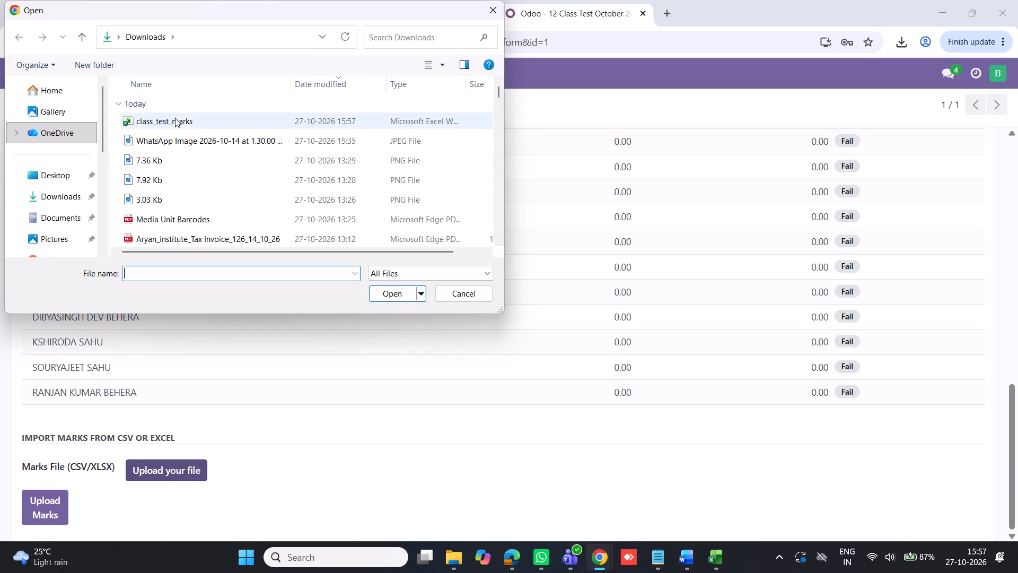
left_click(175, 118)
left_click(389, 291)
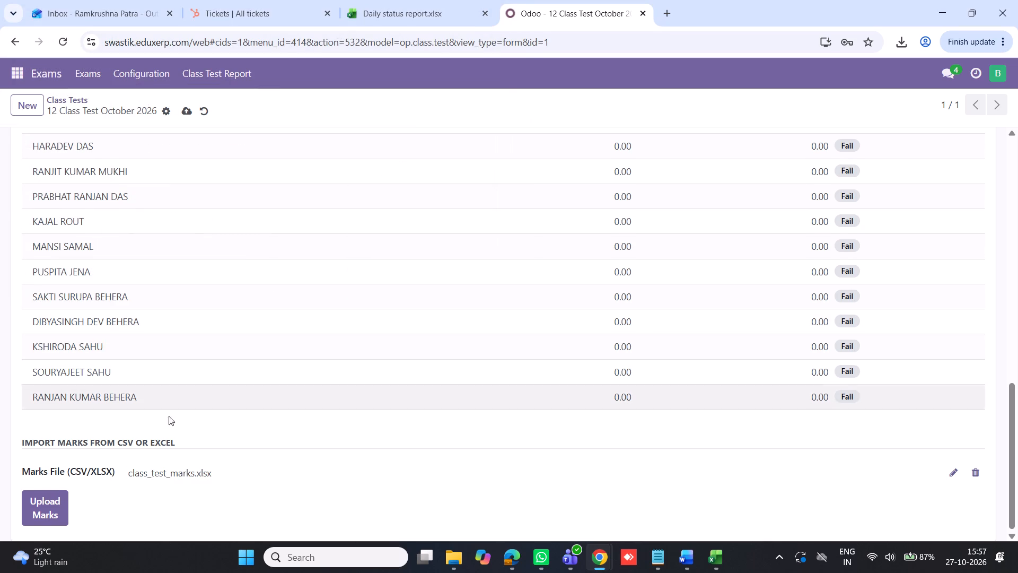
Try to upload the student marks from the attached class_test_marks.xlsx into the class test.
scroll(127, 440, "down", 3)
scroll(183, 410, "down", 3)
left_click(55, 502)
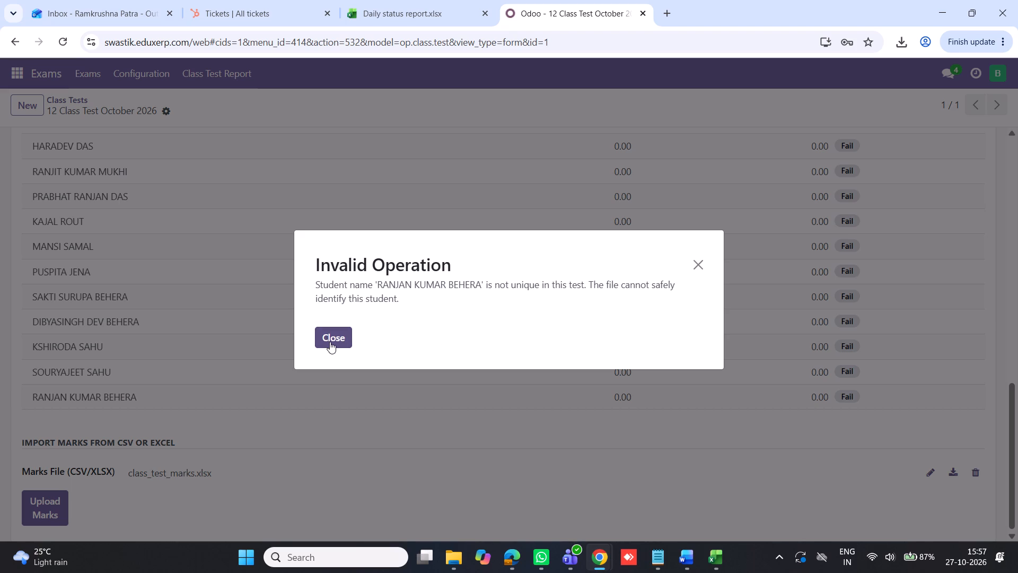
left_click(699, 263)
Examine the class test's full Student Marks list for repeated entries of the student named in the upload error.
scroll(253, 271, "up", 6)
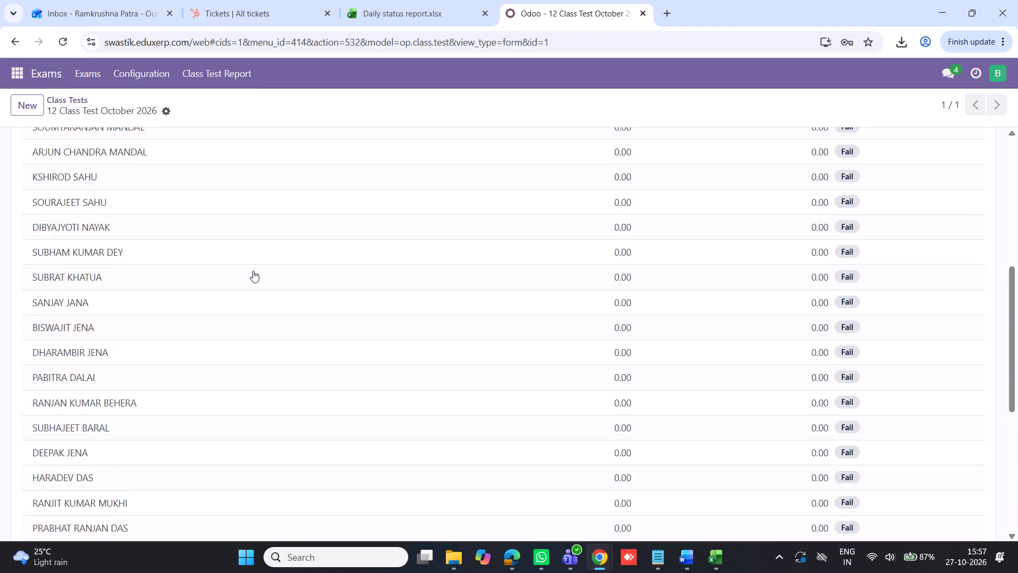
scroll(253, 271, "up", 4)
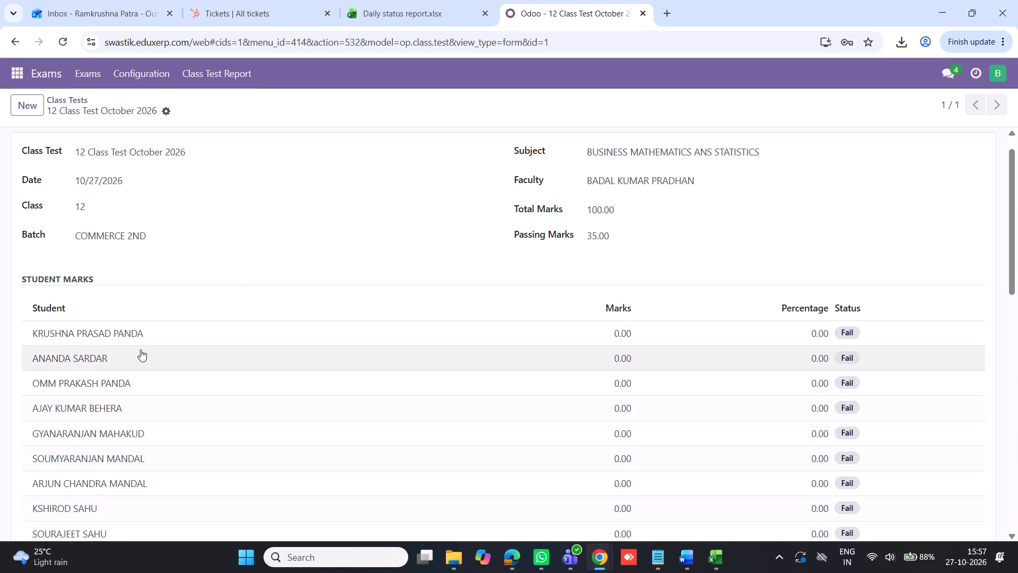
scroll(146, 385, "down", 2)
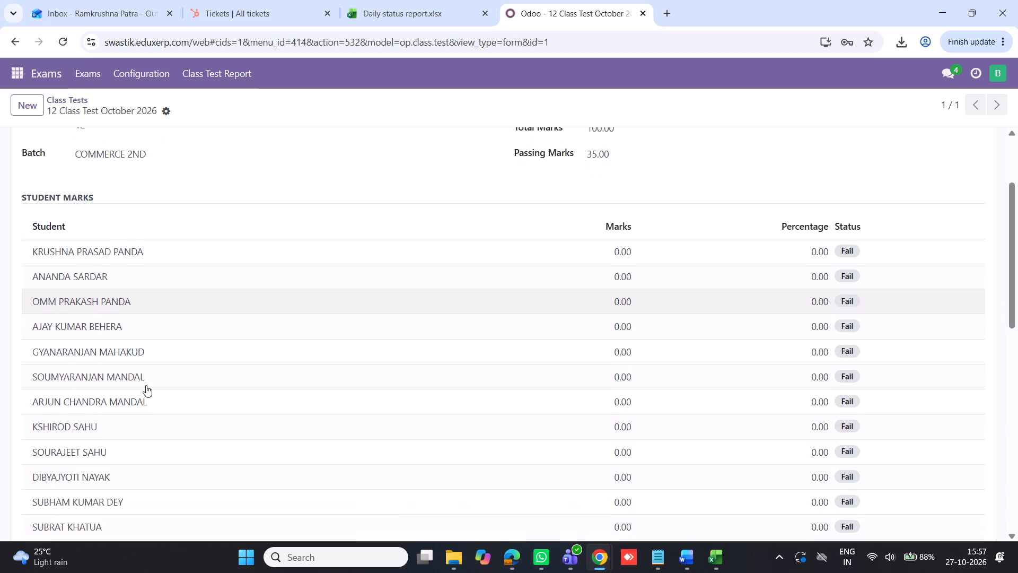
scroll(146, 385, "down", 3)
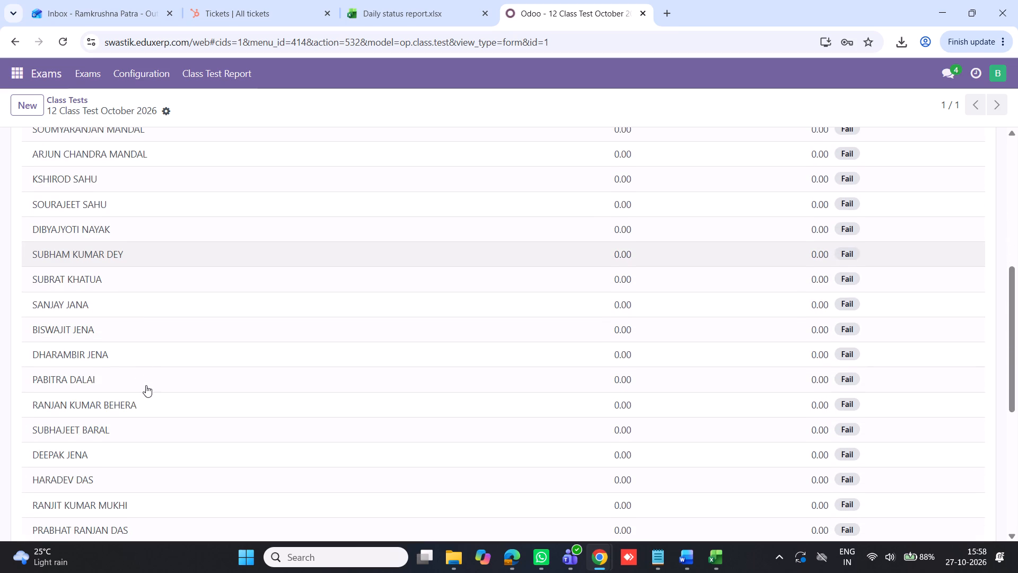
scroll(146, 385, "down", 1)
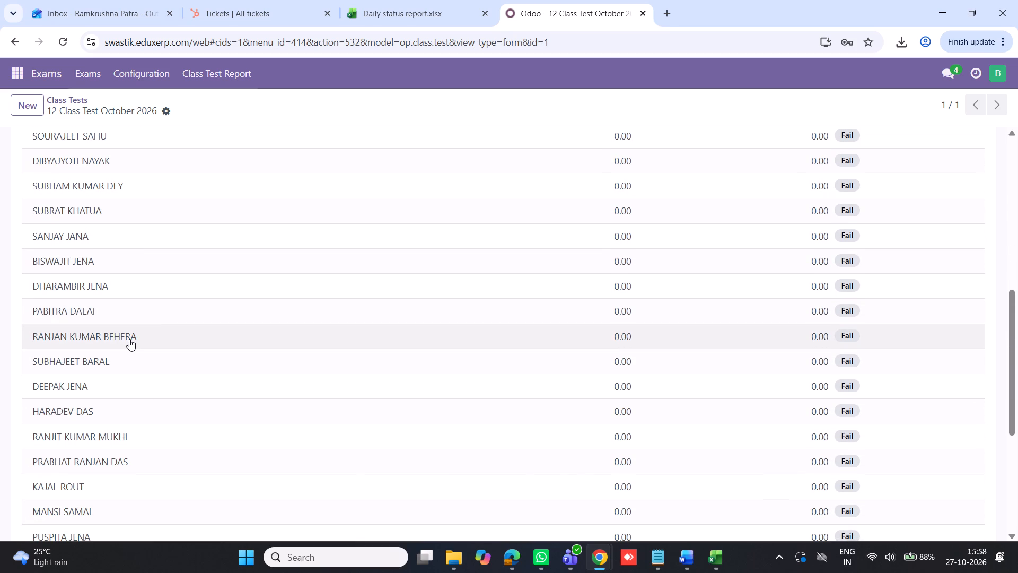
scroll(125, 427, "down", 2)
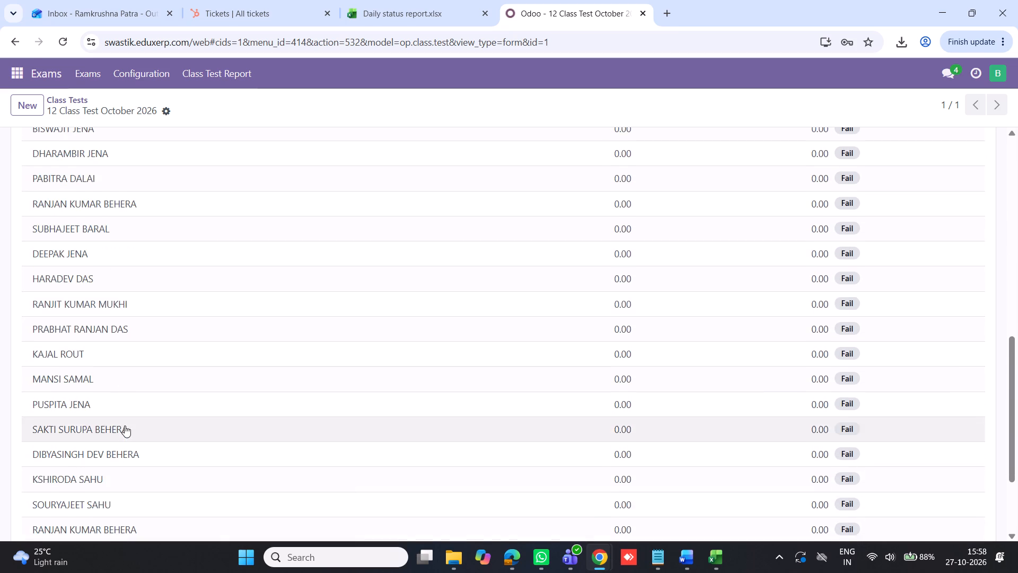
scroll(125, 426, "down", 1)
scroll(125, 426, "up", 1)
scroll(127, 424, "down", 2)
scroll(417, 332, "up", 2)
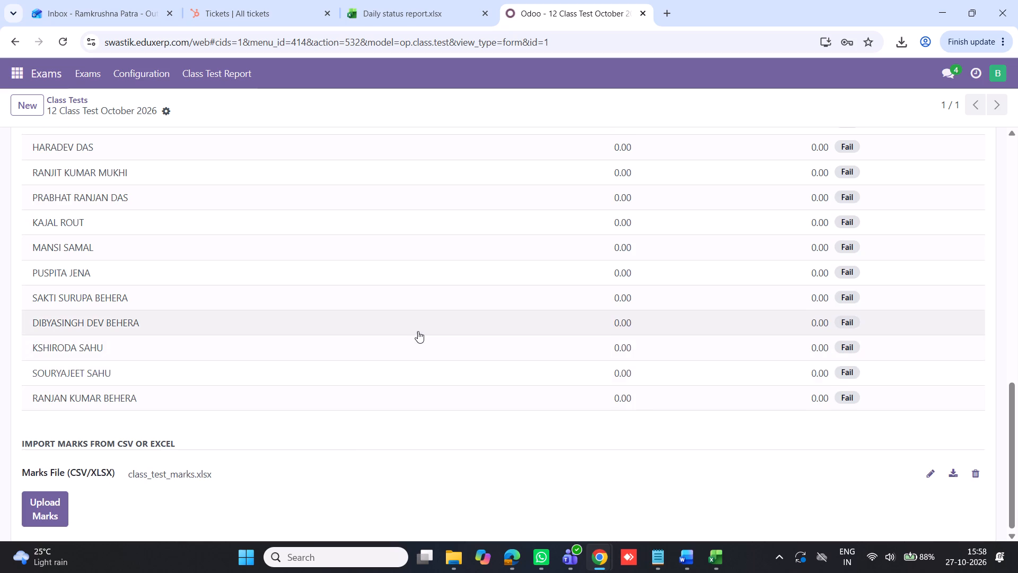
scroll(418, 331, "up", 11)
scroll(406, 329, "down", 1)
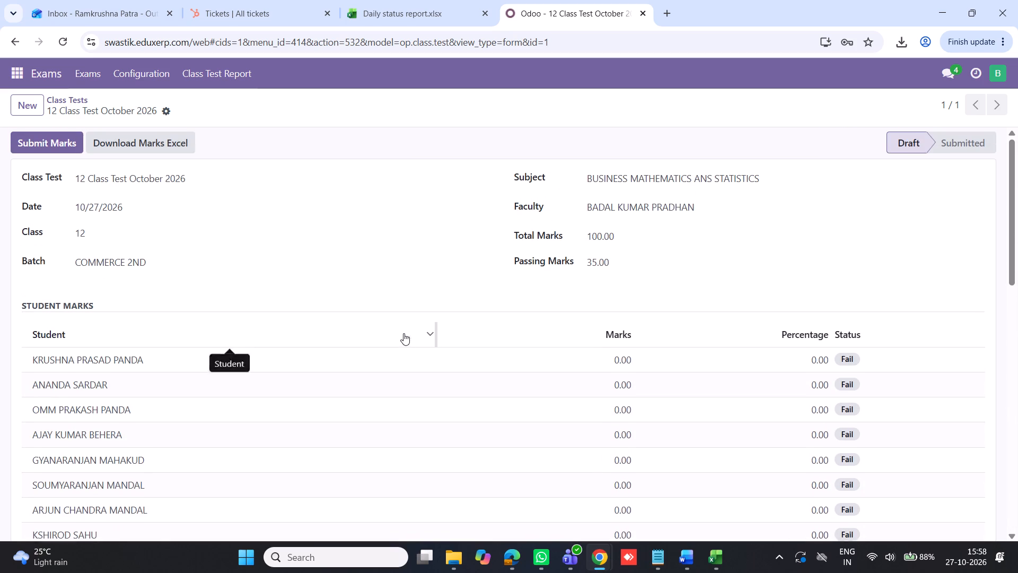
scroll(403, 333, "down", 2)
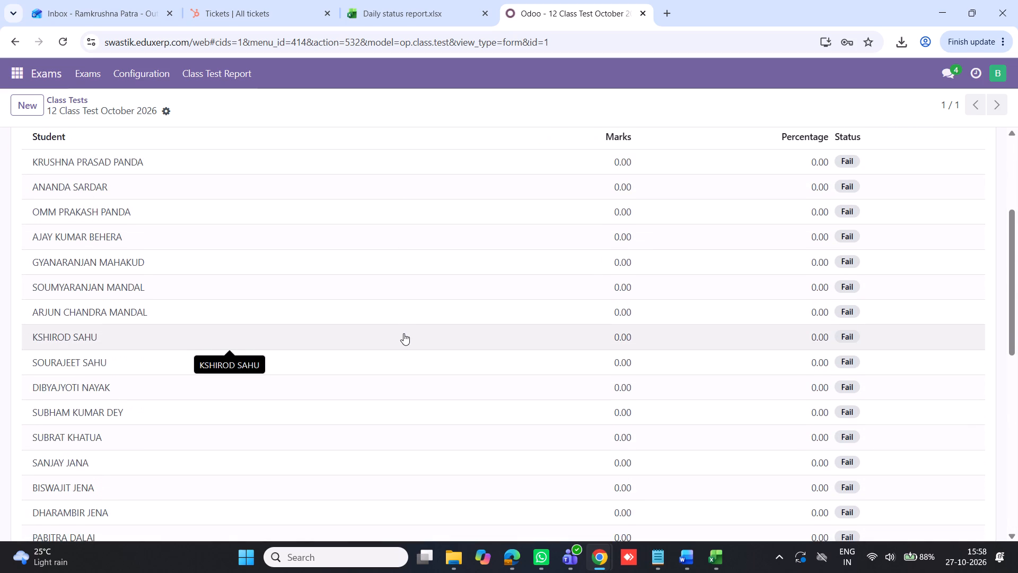
scroll(403, 334, "down", 7)
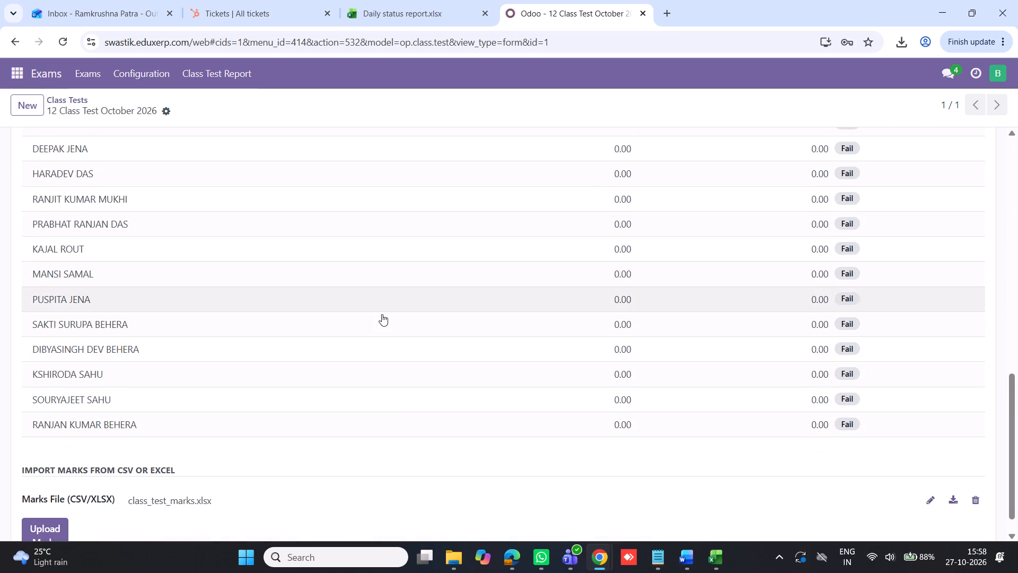
scroll(181, 414, "down", 1)
scroll(335, 316, "up", 10)
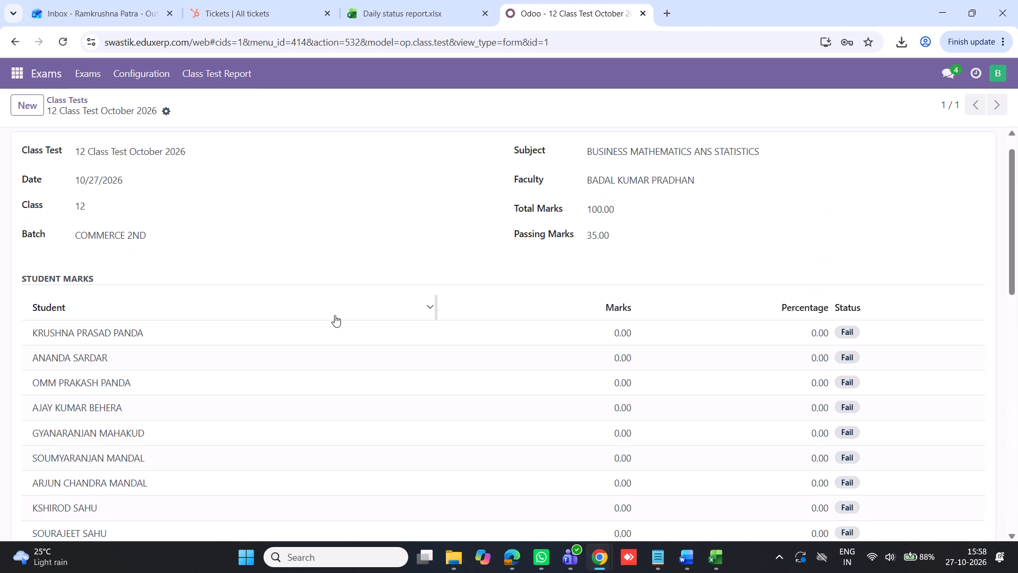
scroll(220, 357, "down", 2)
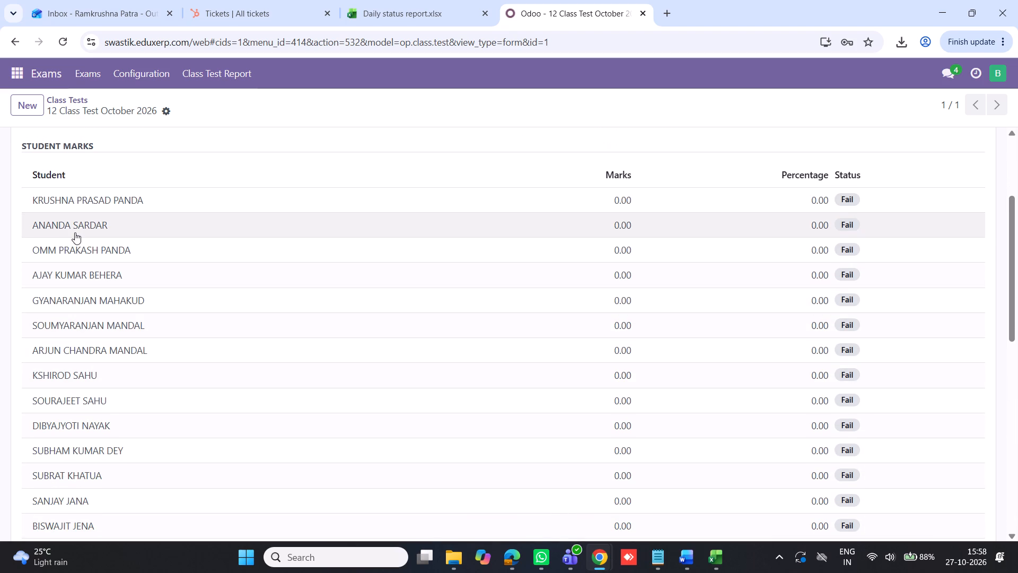
scroll(91, 369, "down", 2)
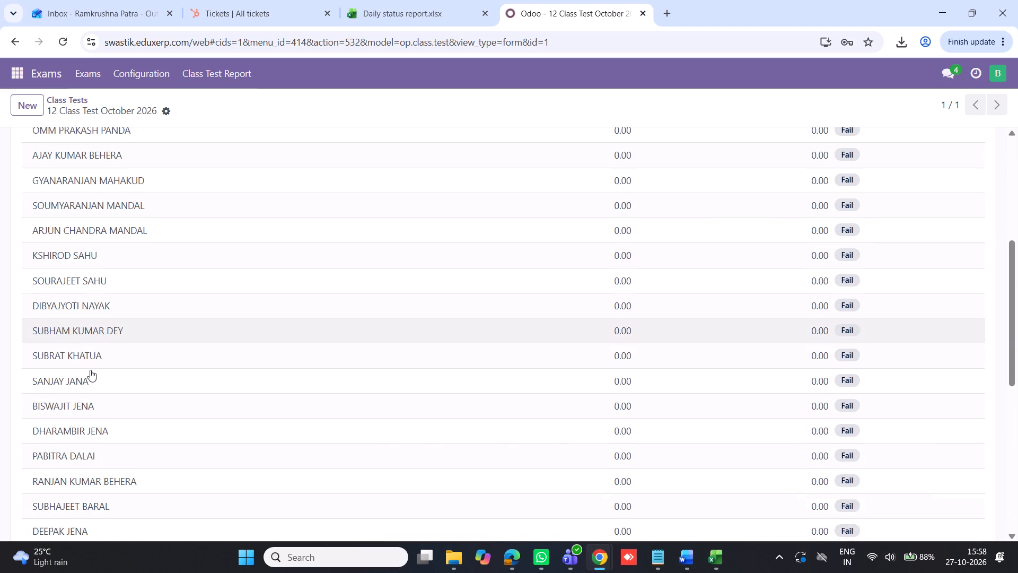
scroll(79, 467, "down", 1)
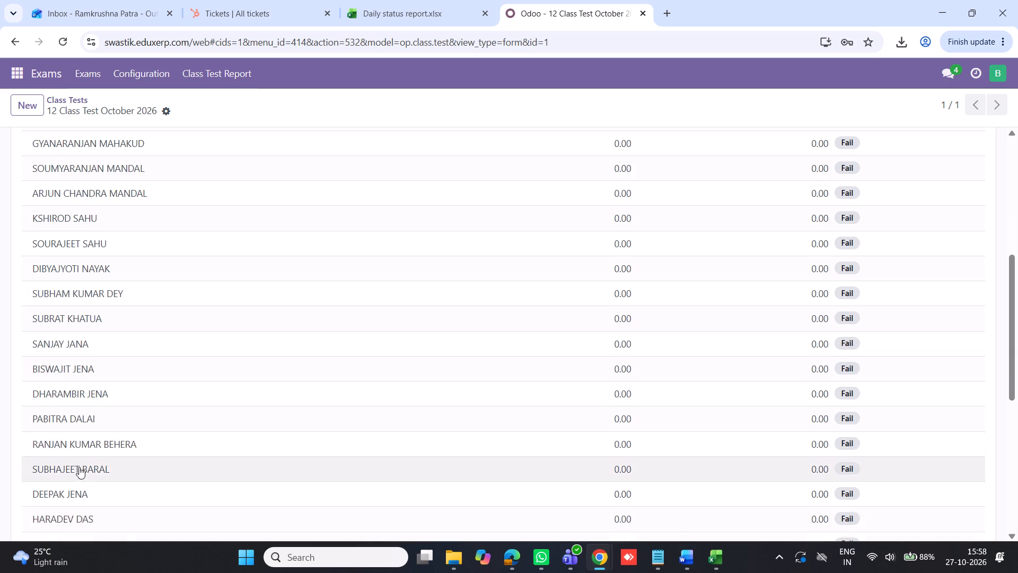
scroll(80, 466, "down", 4)
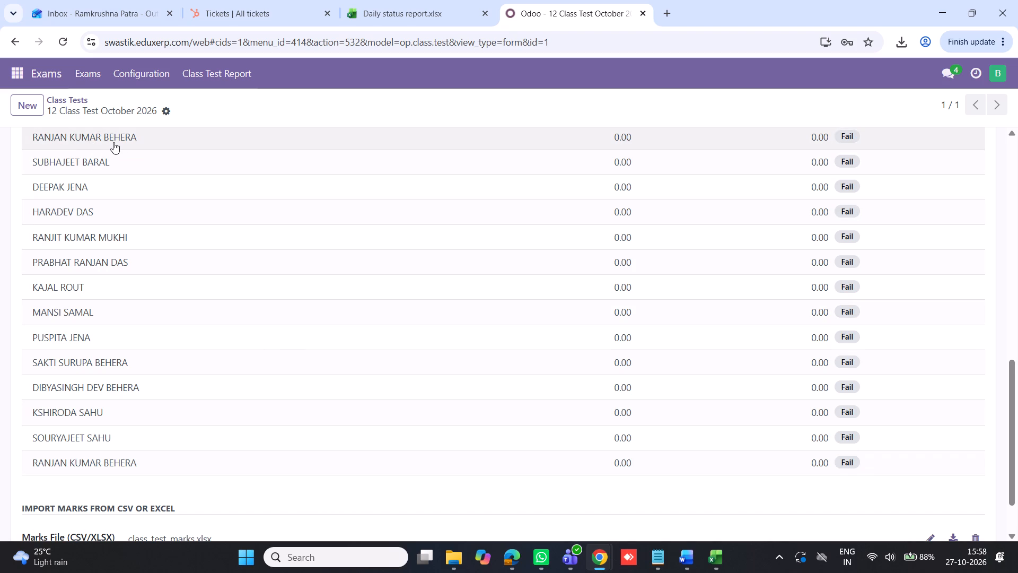
scroll(128, 288, "up", 1)
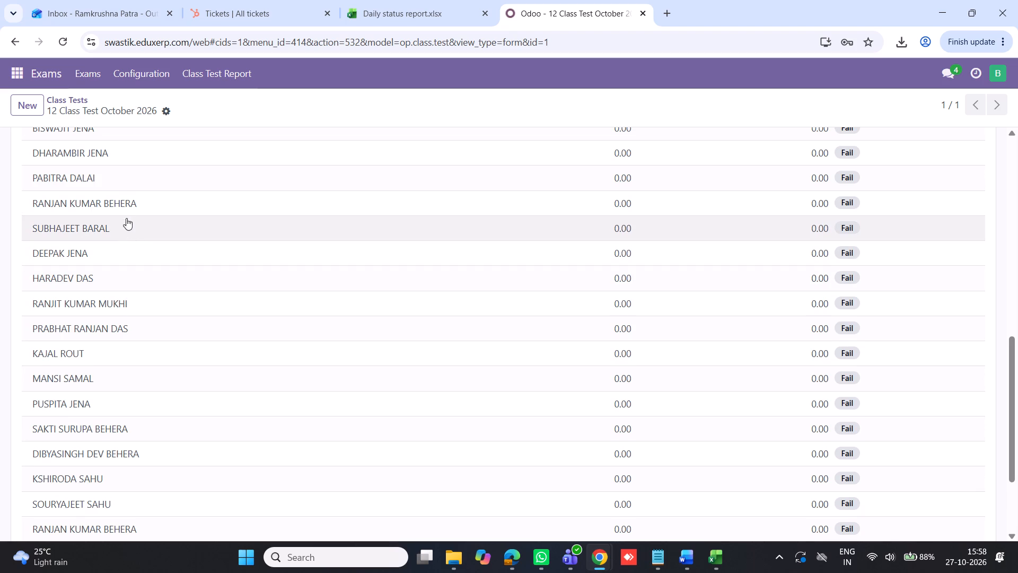
left_click_drag(144, 207, 28, 202)
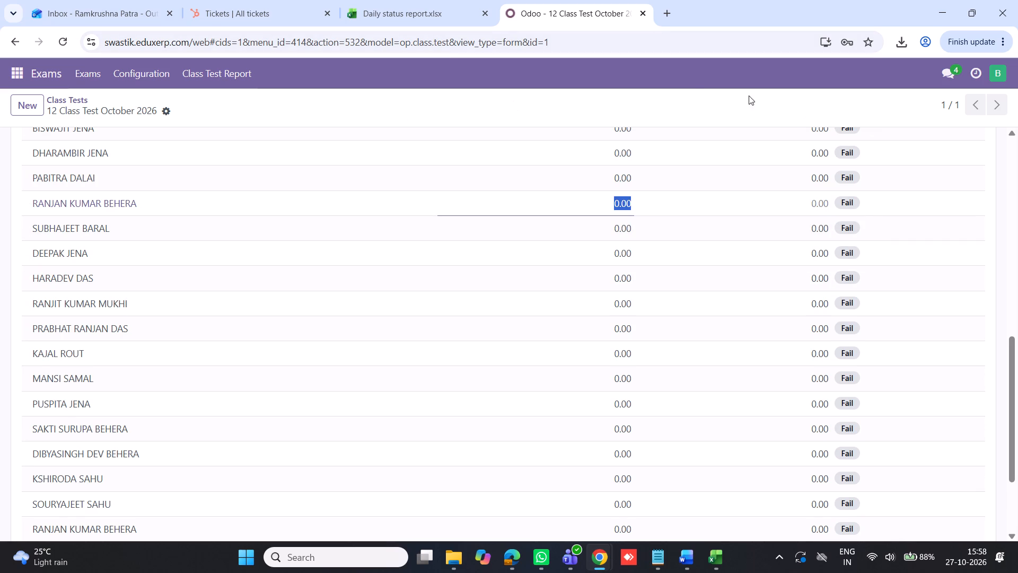
Switch to the administrator's incognito Chrome window, open the Students records and search them by name for ranjan.
key("alt+Tab")
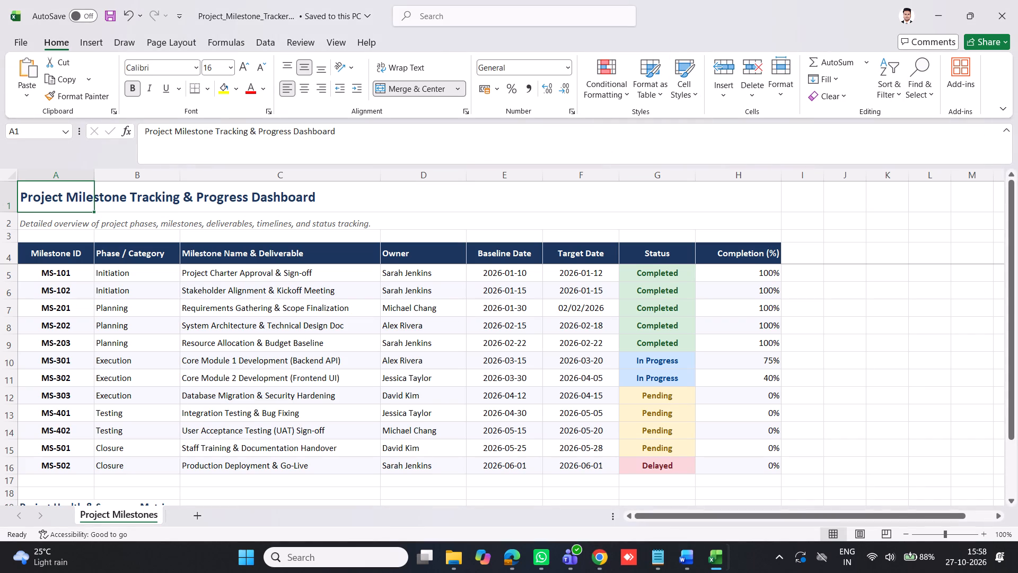
left_click(694, 492)
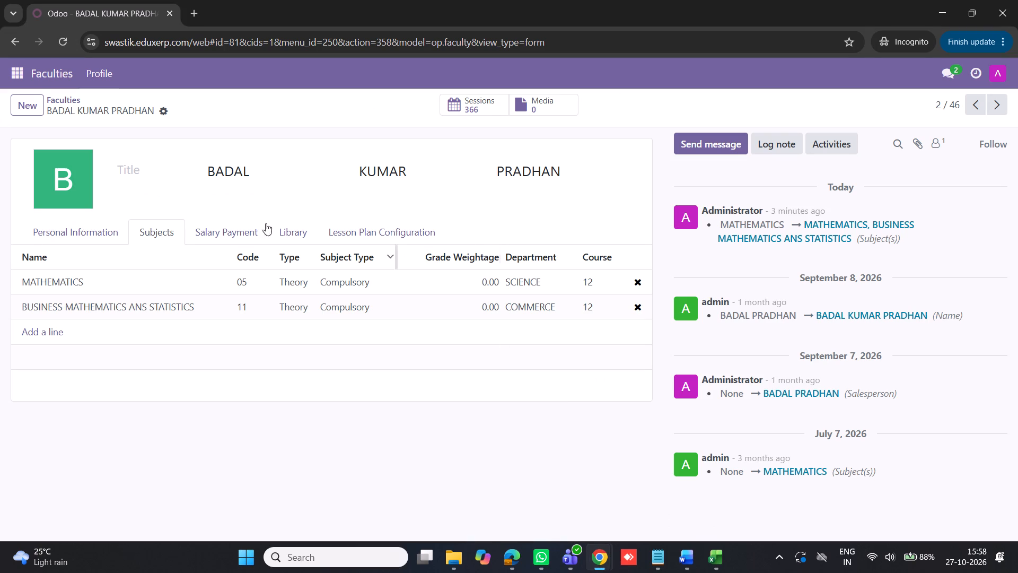
left_click(19, 68)
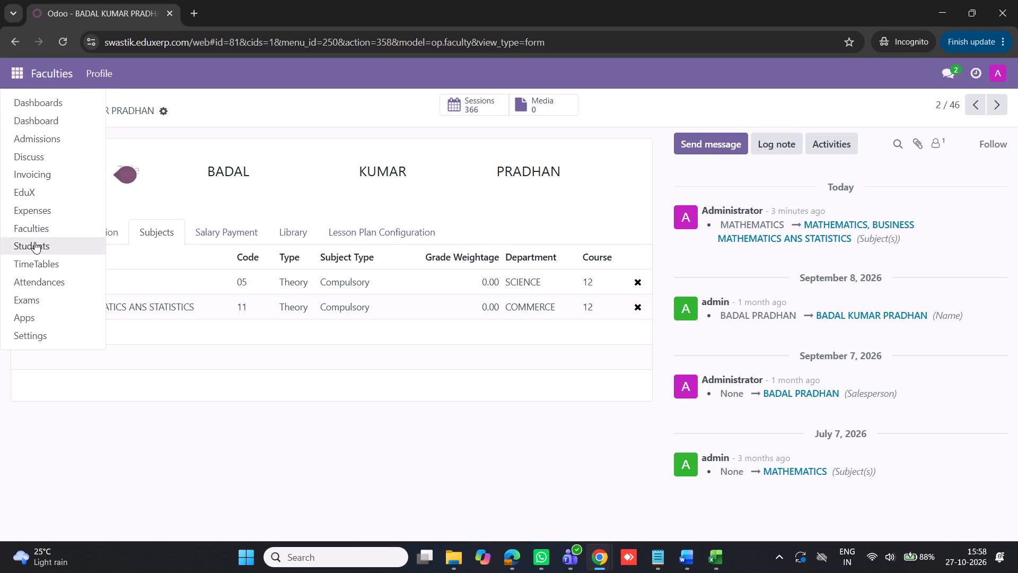
left_click(36, 243)
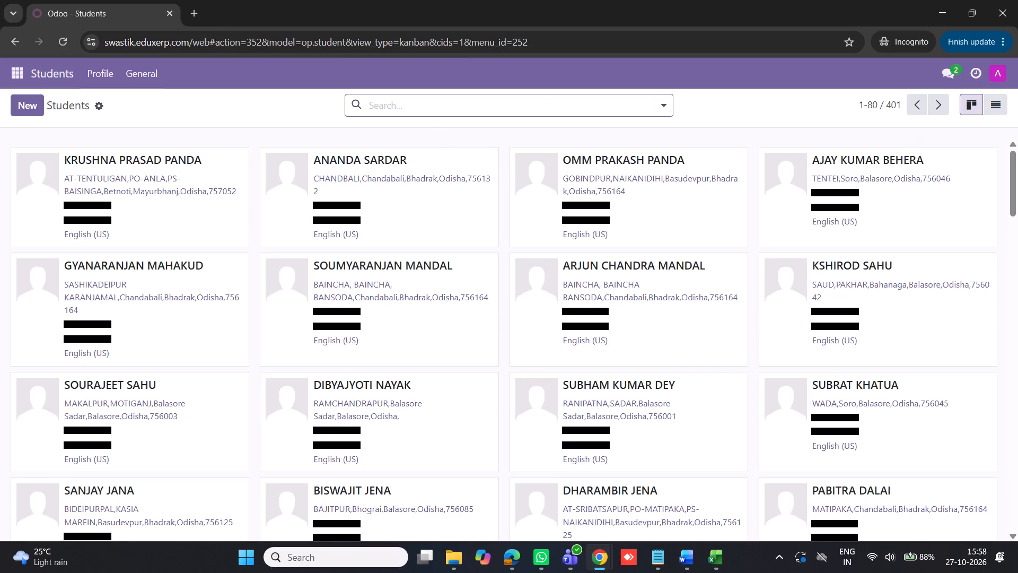
left_click(427, 105)
type("ranjan")
key("Return")
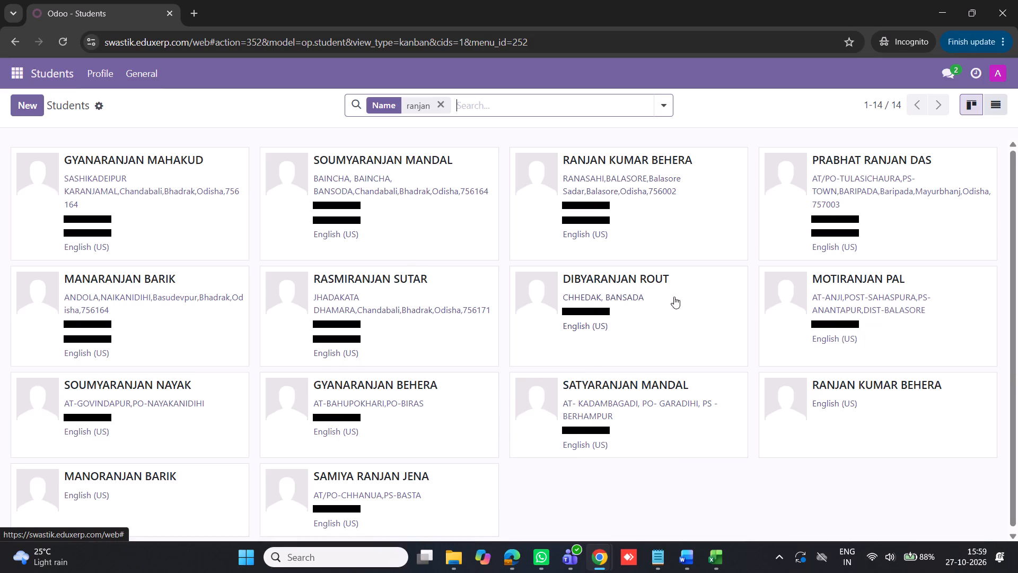
Open the same-named student's record whose card has no address or phone, and review its profile details.
left_click(848, 389)
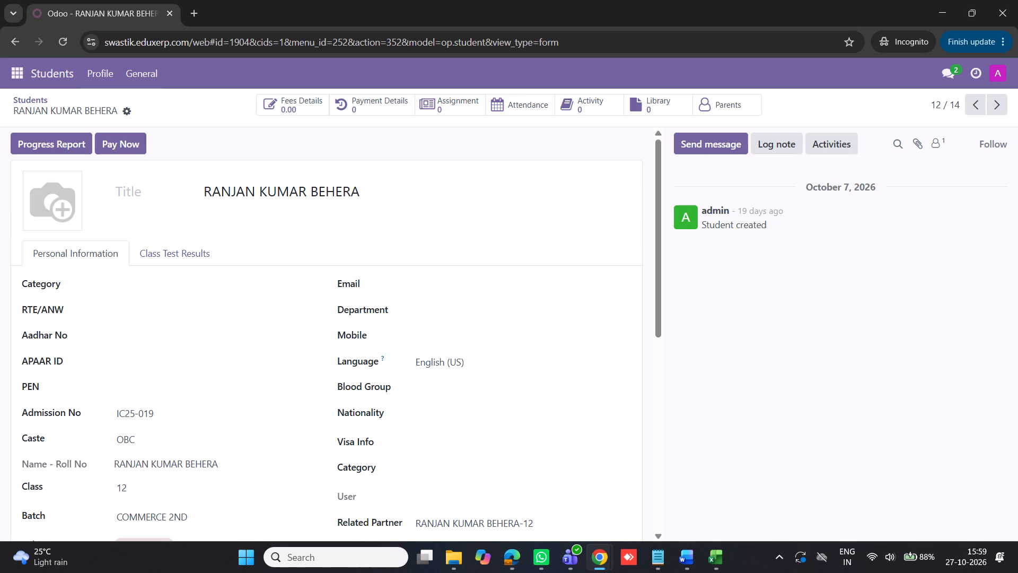
scroll(321, 305, "down", 3)
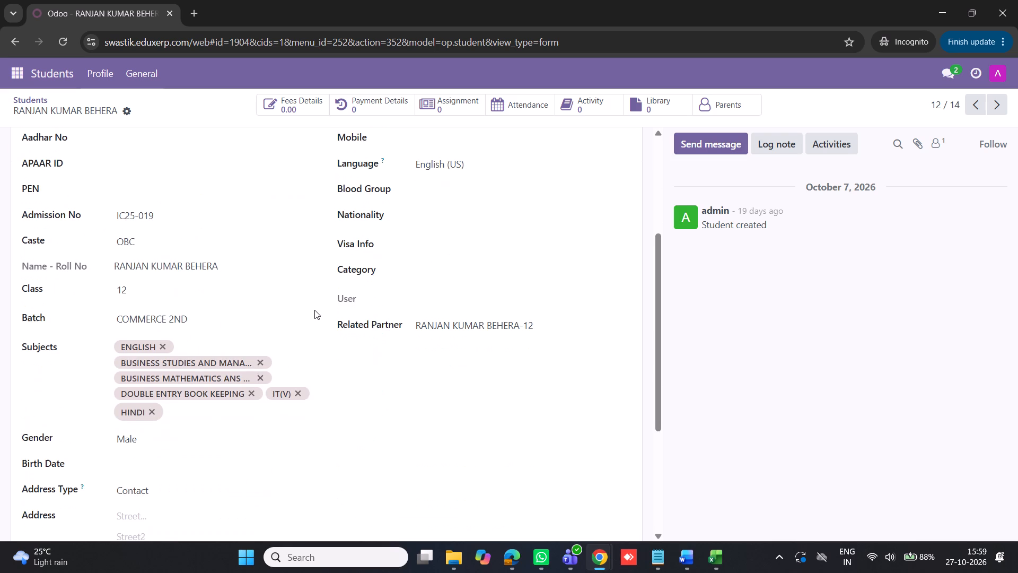
scroll(221, 372, "down", 3)
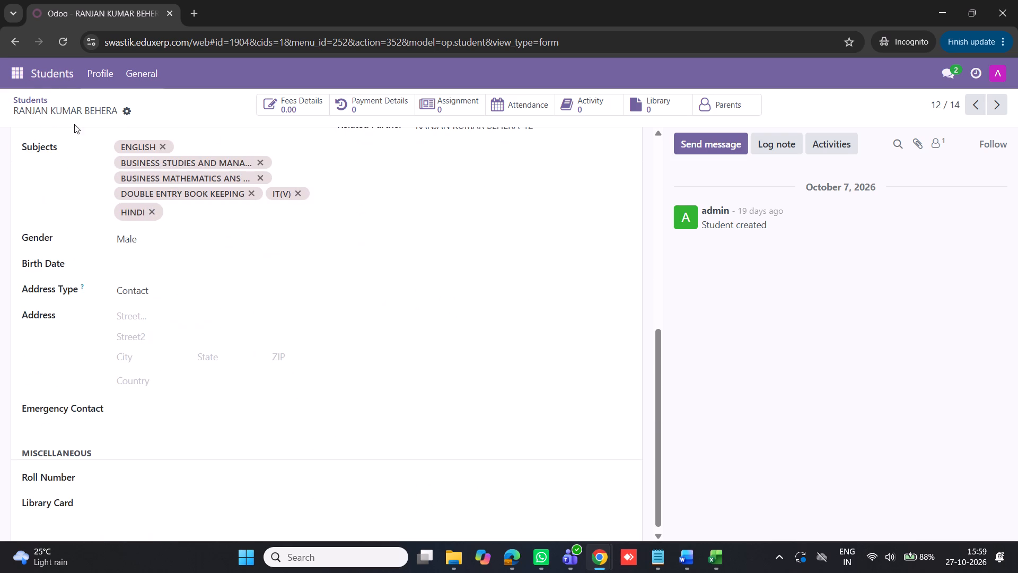
scroll(77, 129, "up", 16)
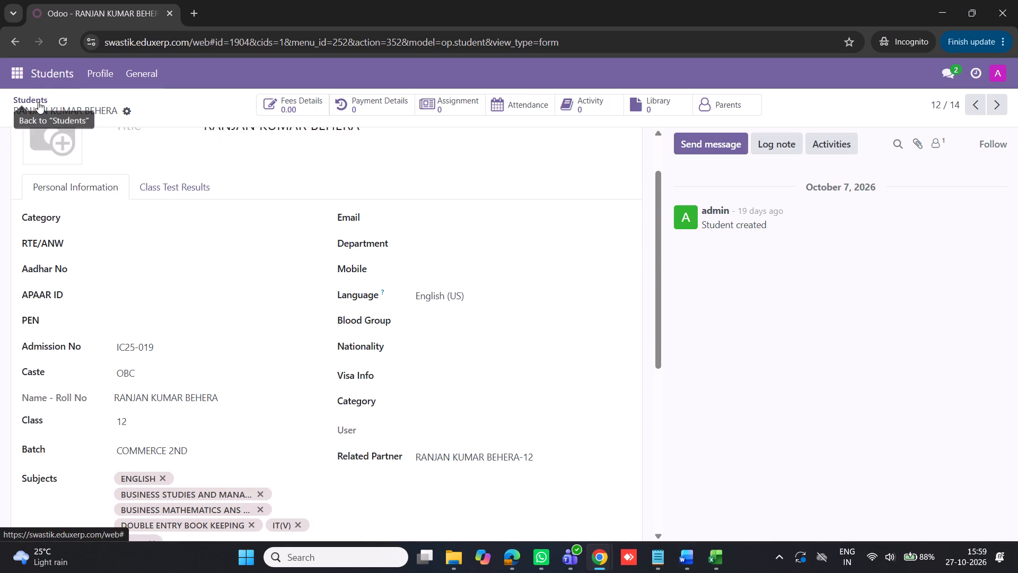
Return to the search results and review the profile of the other same-named student, whose card has the RANASAHI address.
left_click(38, 102)
left_click(605, 177)
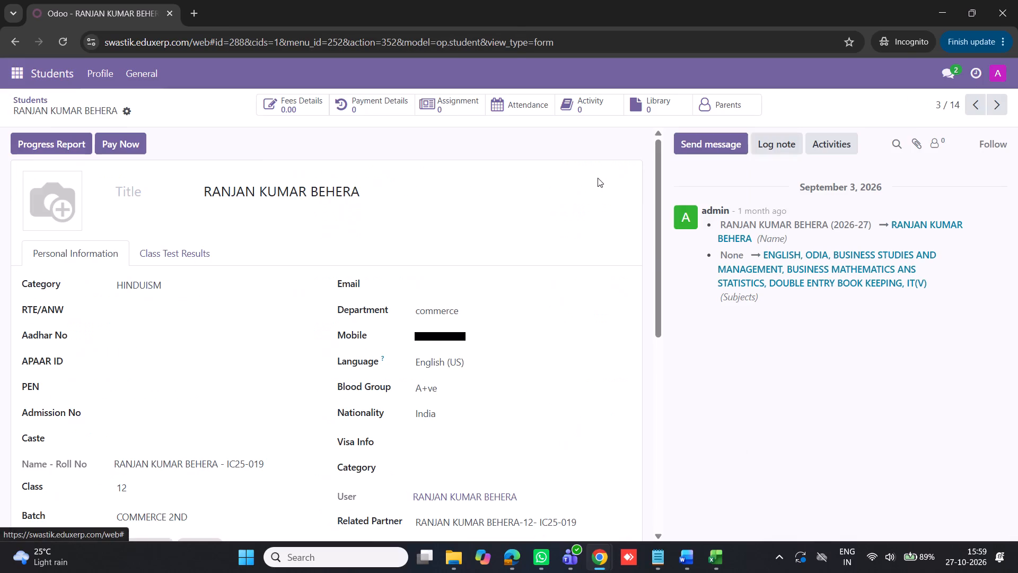
scroll(245, 340, "down", 1)
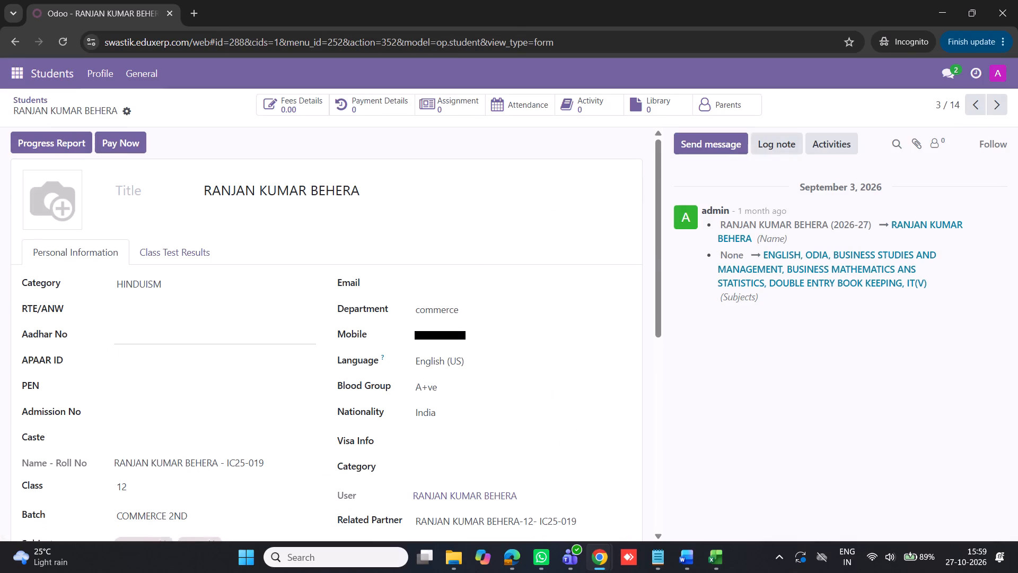
scroll(245, 340, "down", 8)
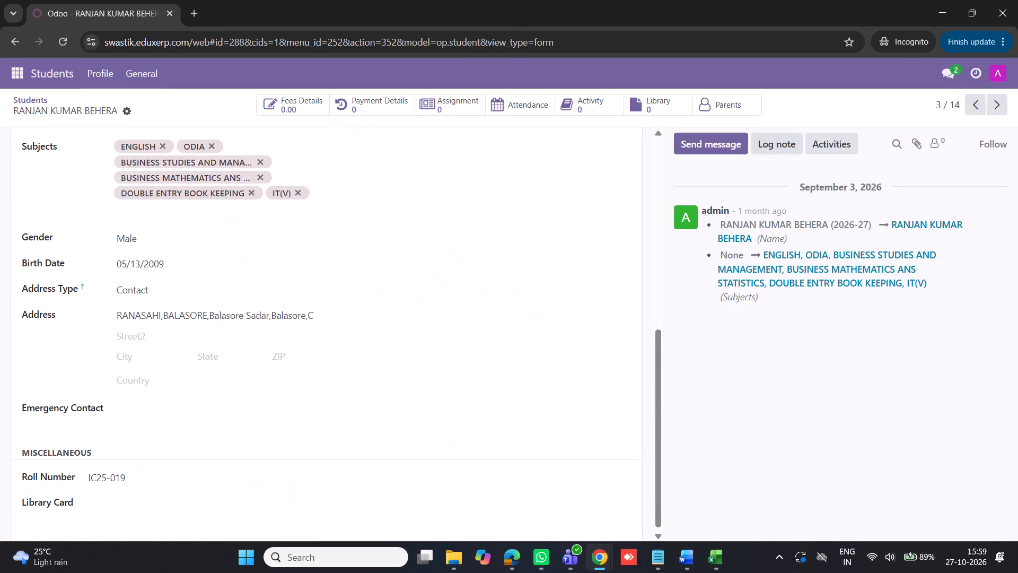
scroll(245, 340, "up", 15)
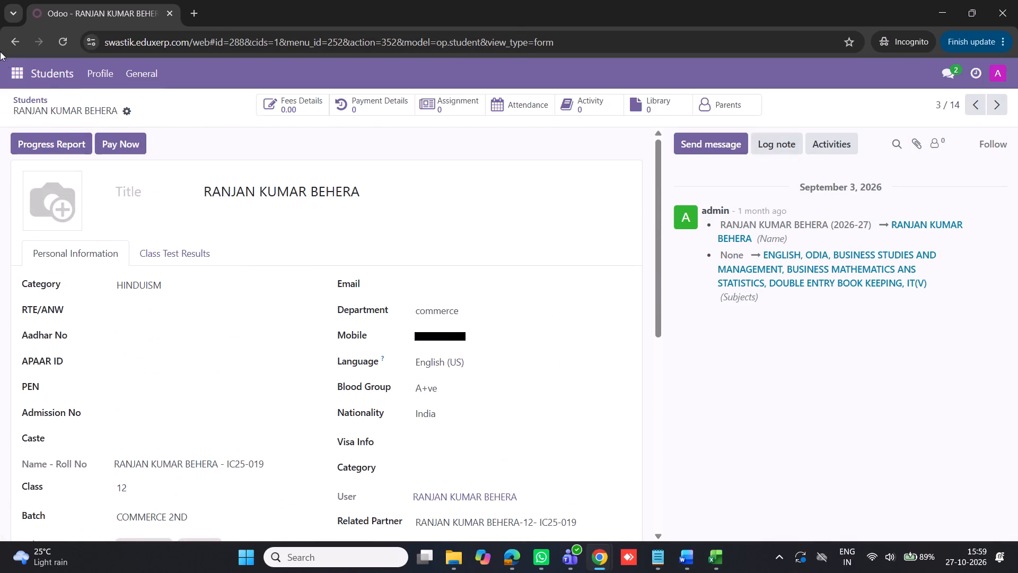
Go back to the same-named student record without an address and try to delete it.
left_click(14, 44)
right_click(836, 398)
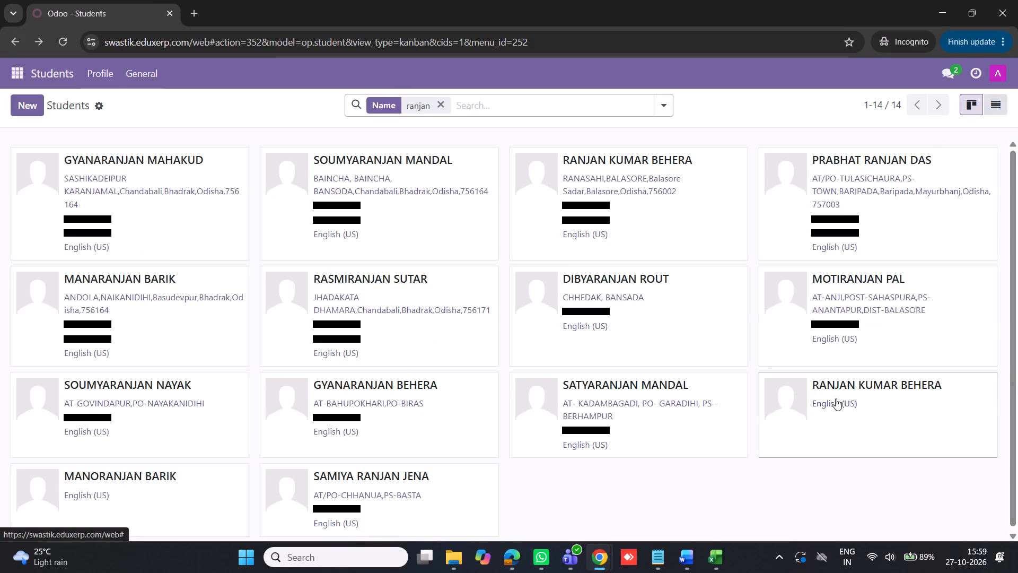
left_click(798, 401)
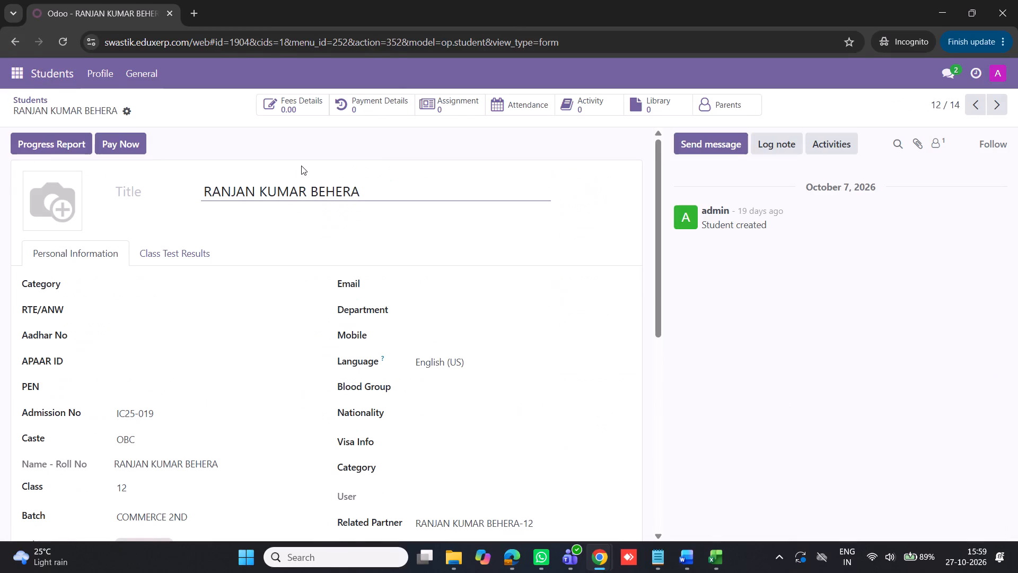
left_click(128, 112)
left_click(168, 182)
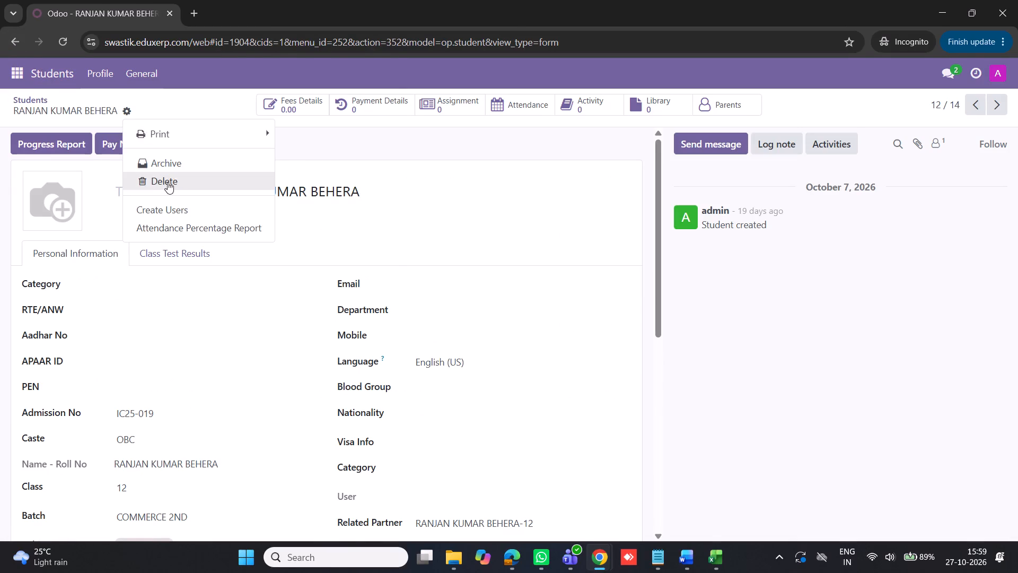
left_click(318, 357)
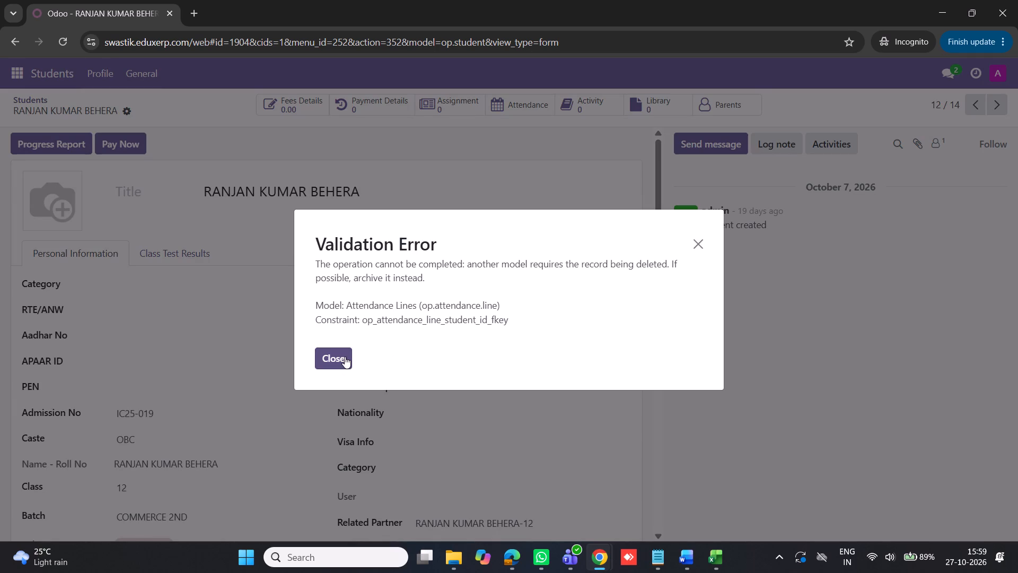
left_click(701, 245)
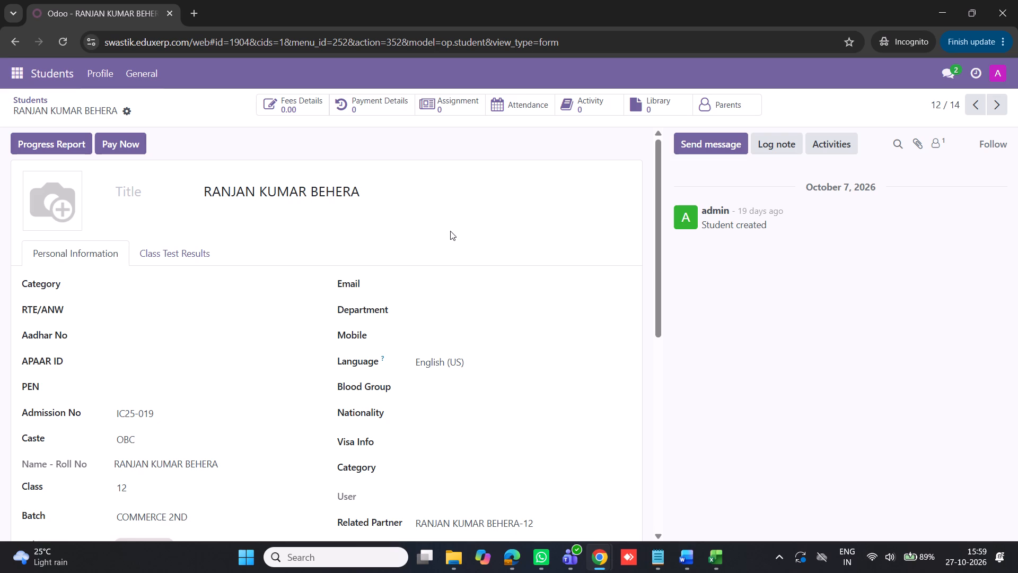
Review the attendance of the same-named student without an address, examining the details of the October 2026 attendance line.
left_click(525, 95)
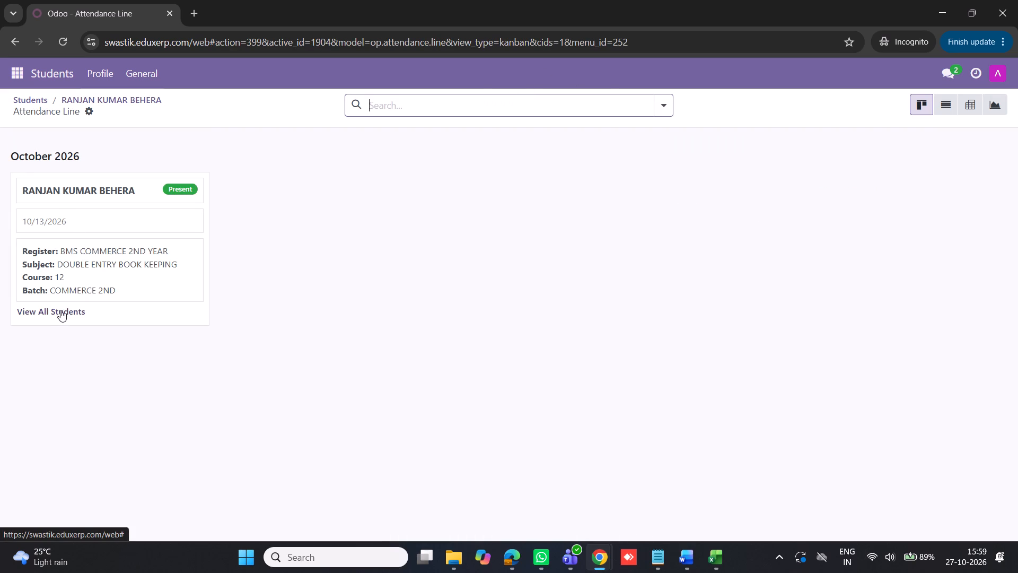
left_click(150, 189)
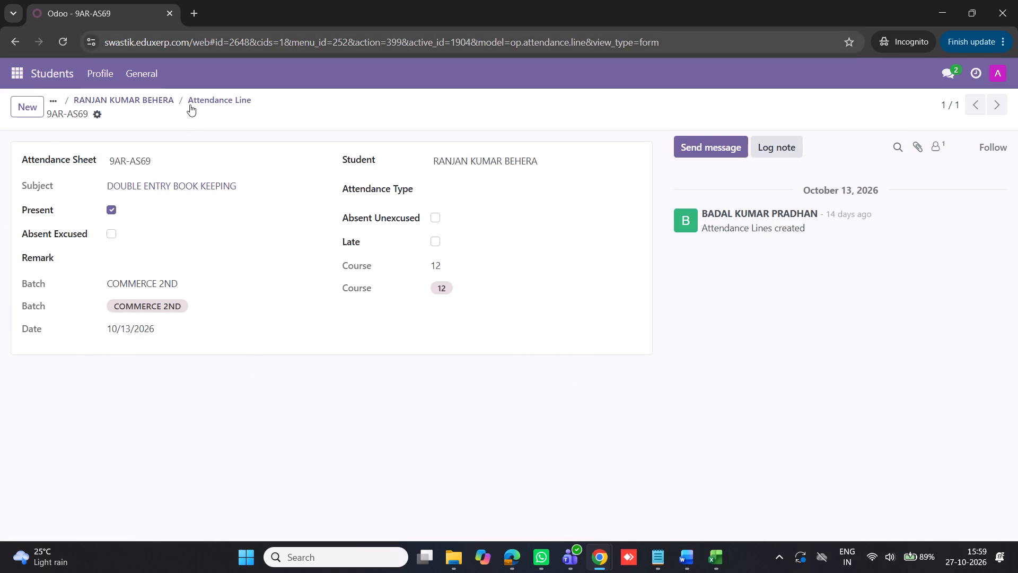
left_click(13, 39)
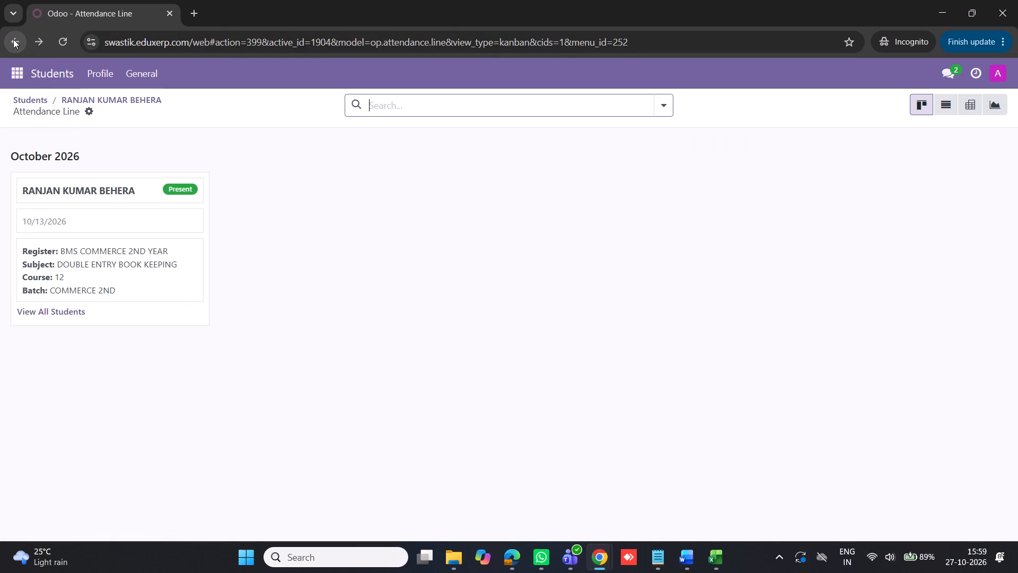
left_click(13, 39)
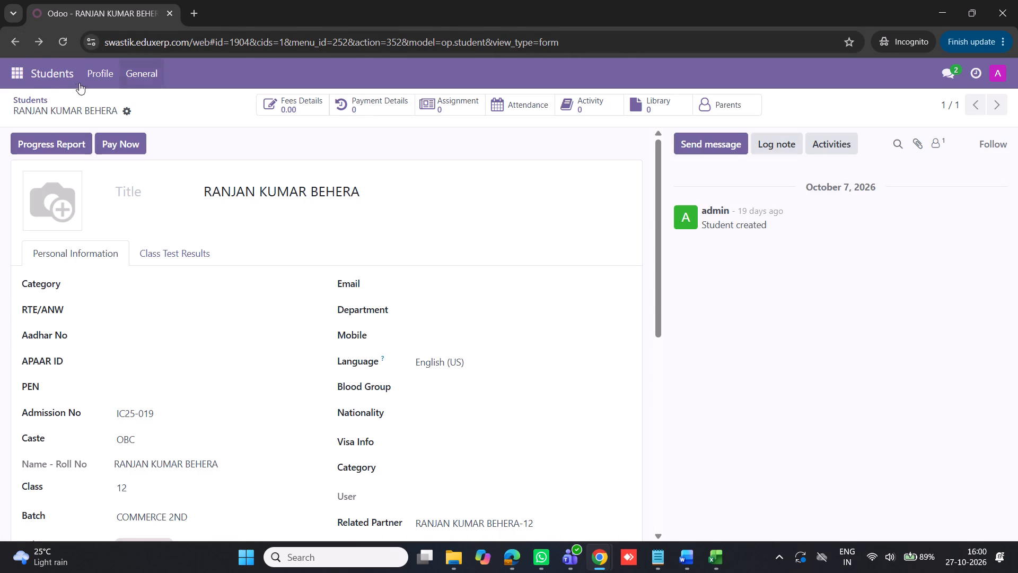
left_click(40, 99)
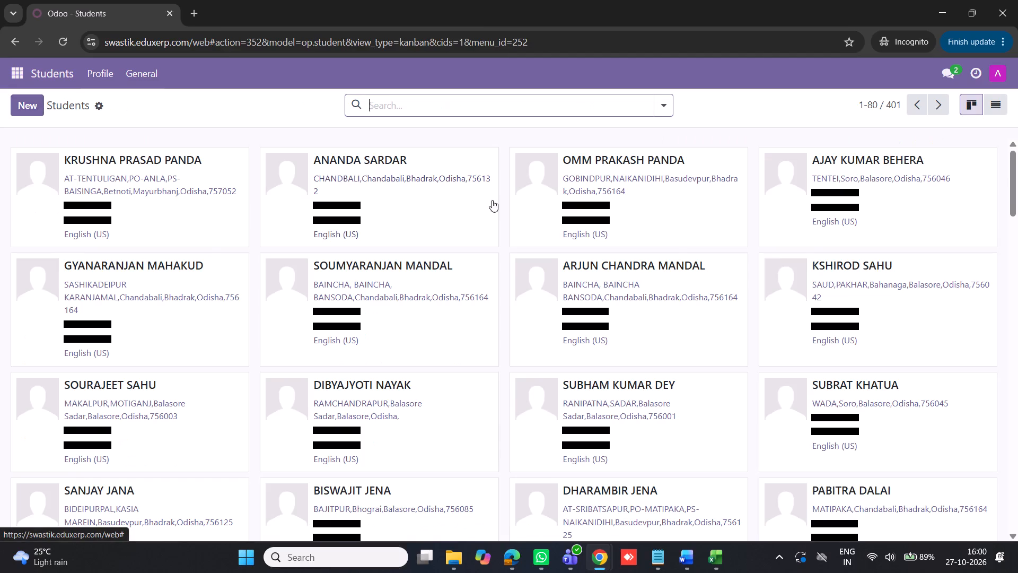
scroll(736, 324, "down", 9)
scroll(712, 290, "up", 13)
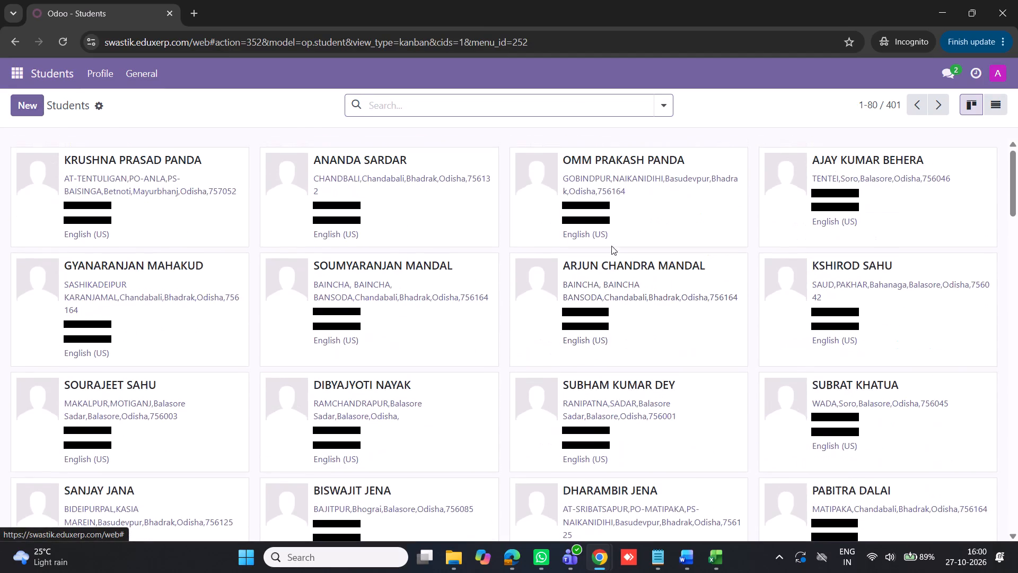
scroll(611, 246, "up", 8)
left_click(507, 101)
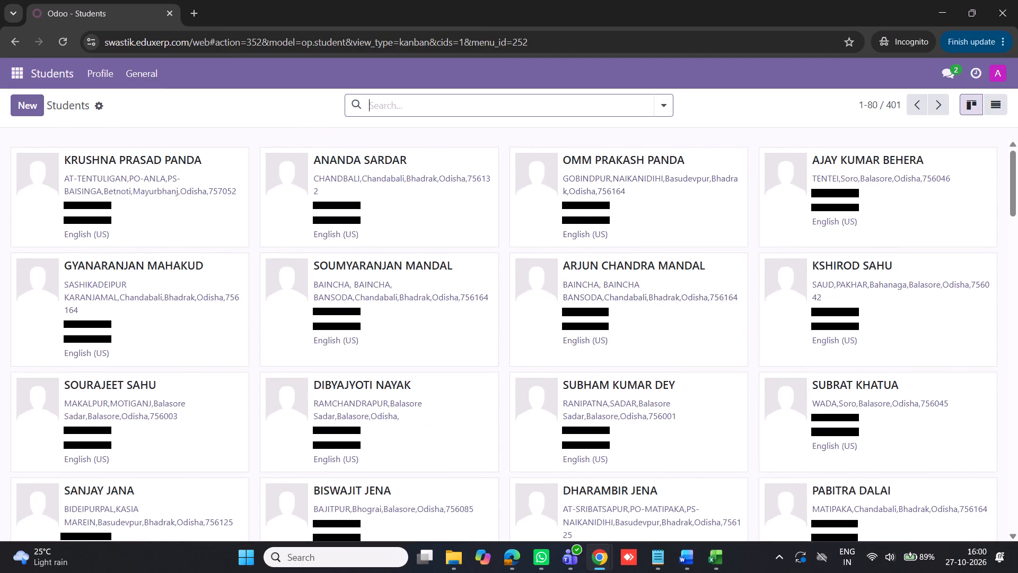
type("ranjan")
key("Return")
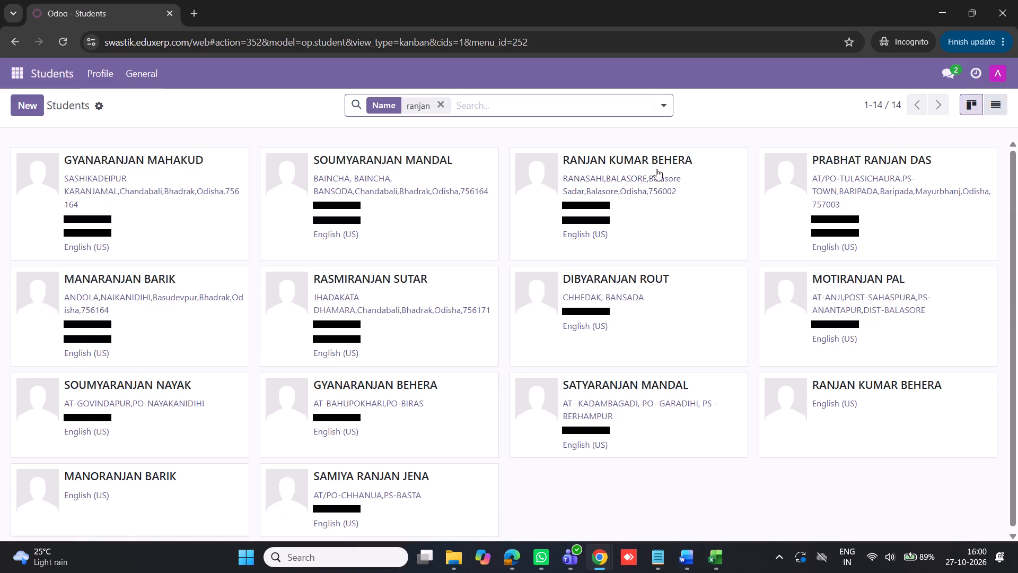
left_click(657, 196)
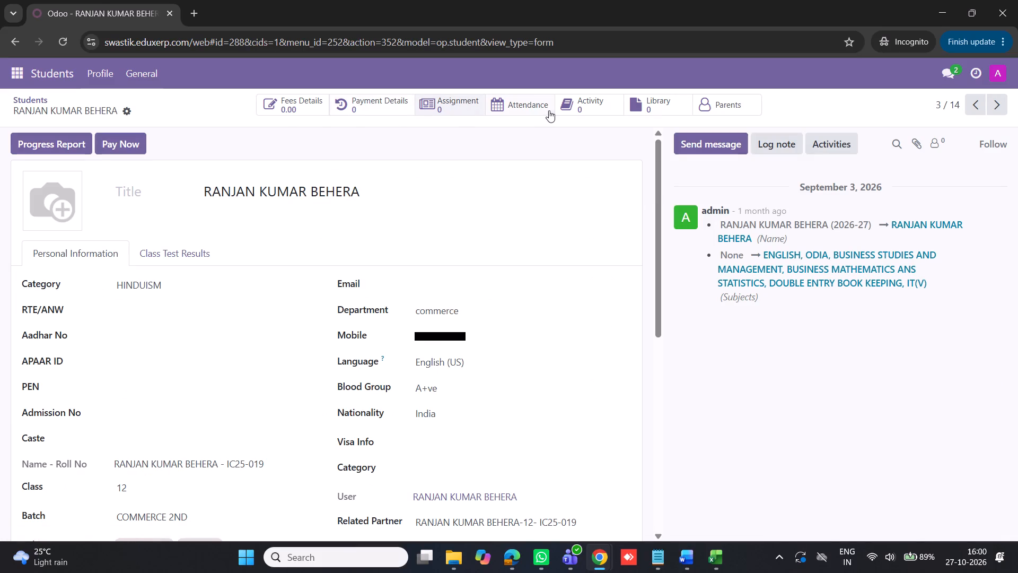
left_click(536, 104)
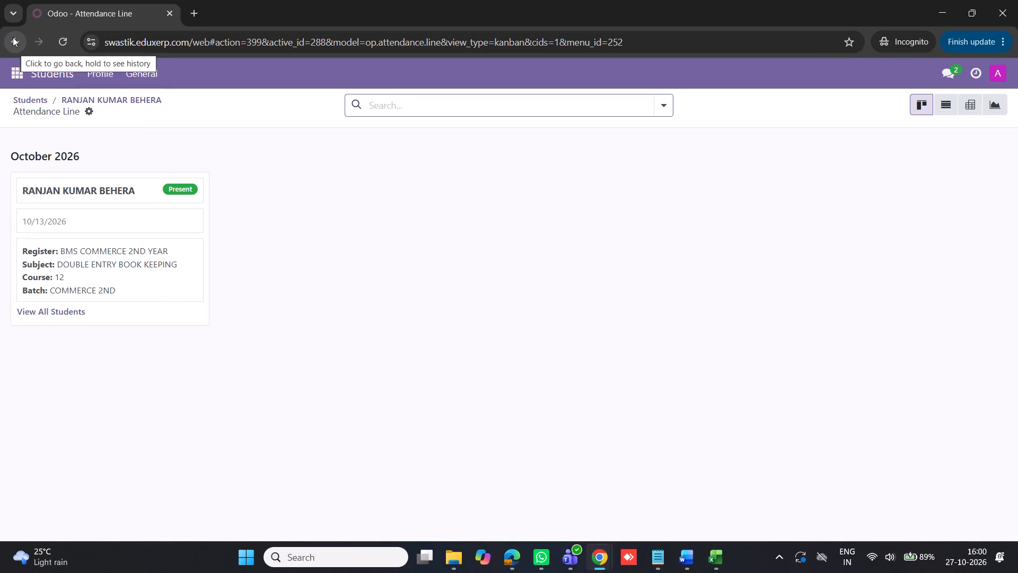
left_click(13, 37)
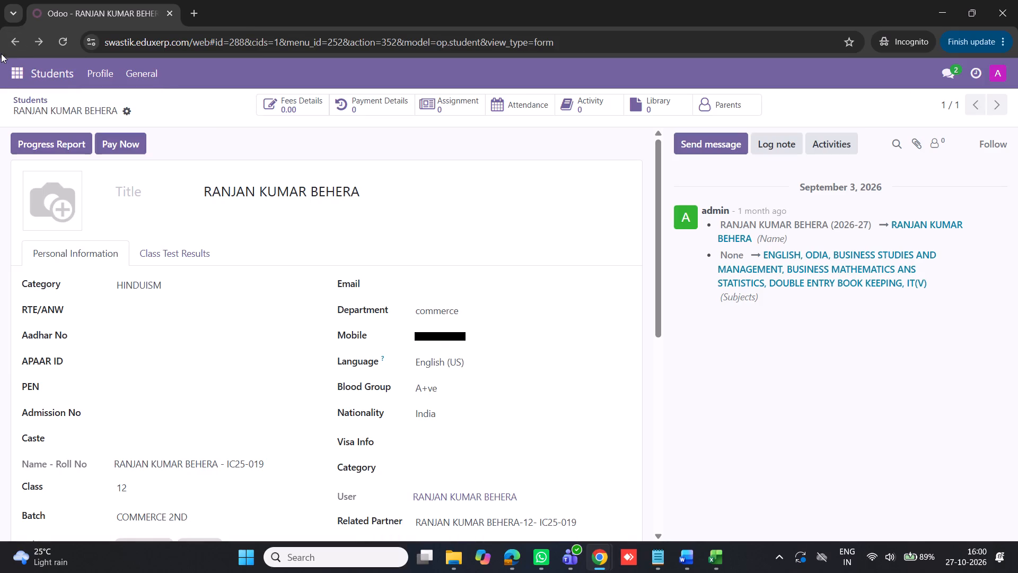
Search the students for ranjan again and delete the 10/13/2026 DOUBLE ENTRY BOOK KEEPING attendance line of the same-named student without an address.
left_click(11, 45)
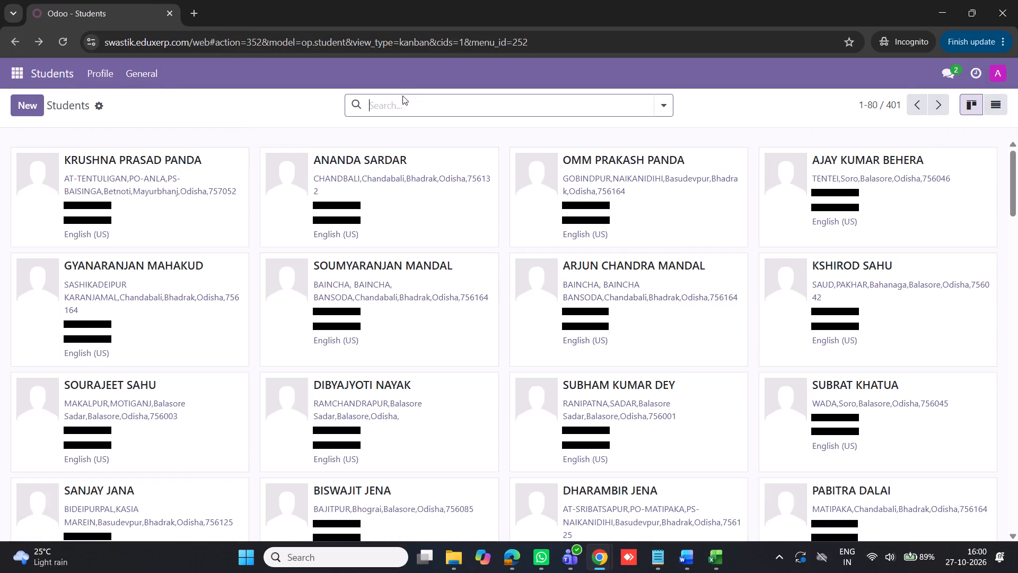
left_click(403, 98)
type("ranjan")
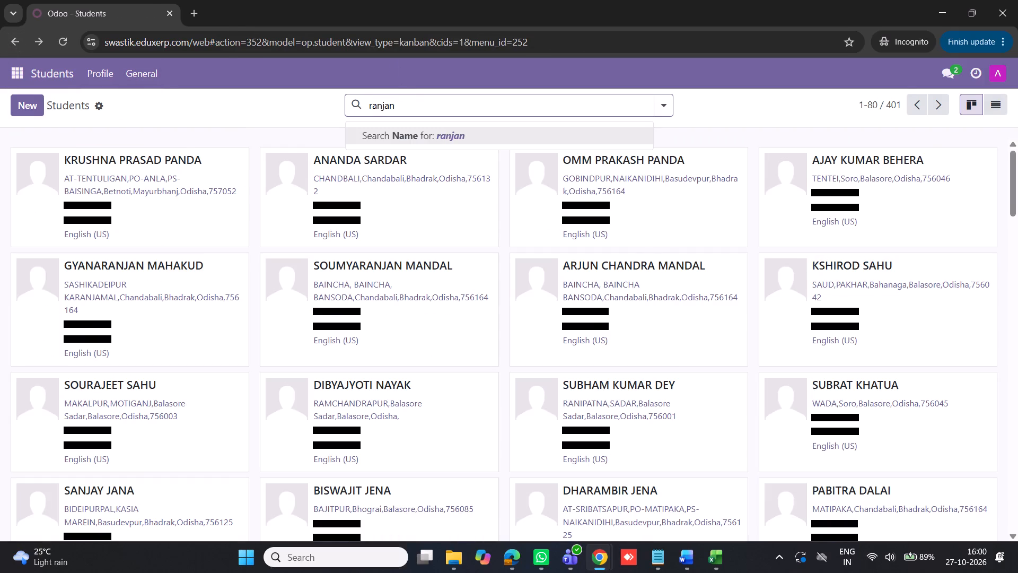
key("Return")
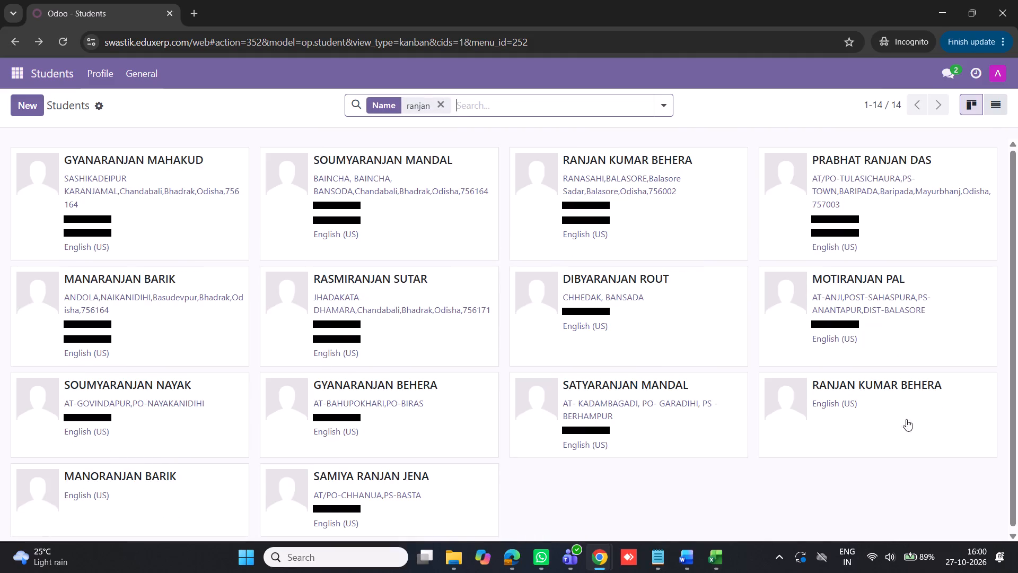
left_click(902, 411)
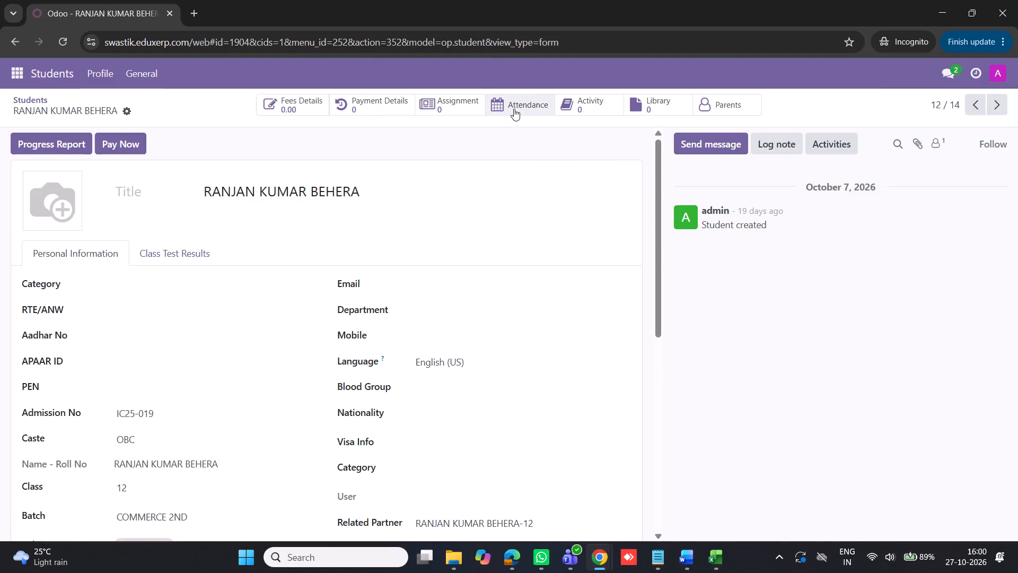
left_click(513, 108)
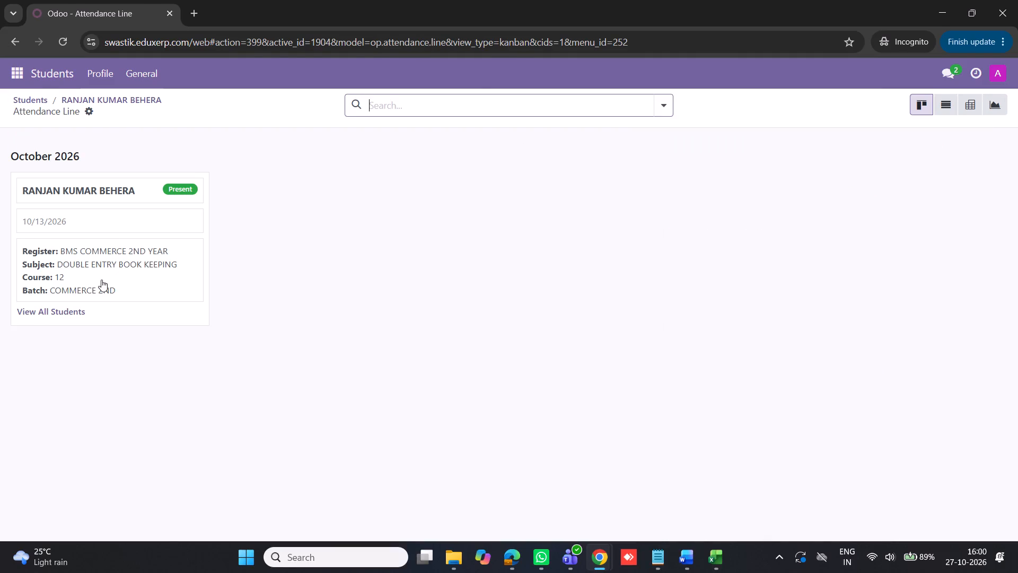
left_click(101, 193)
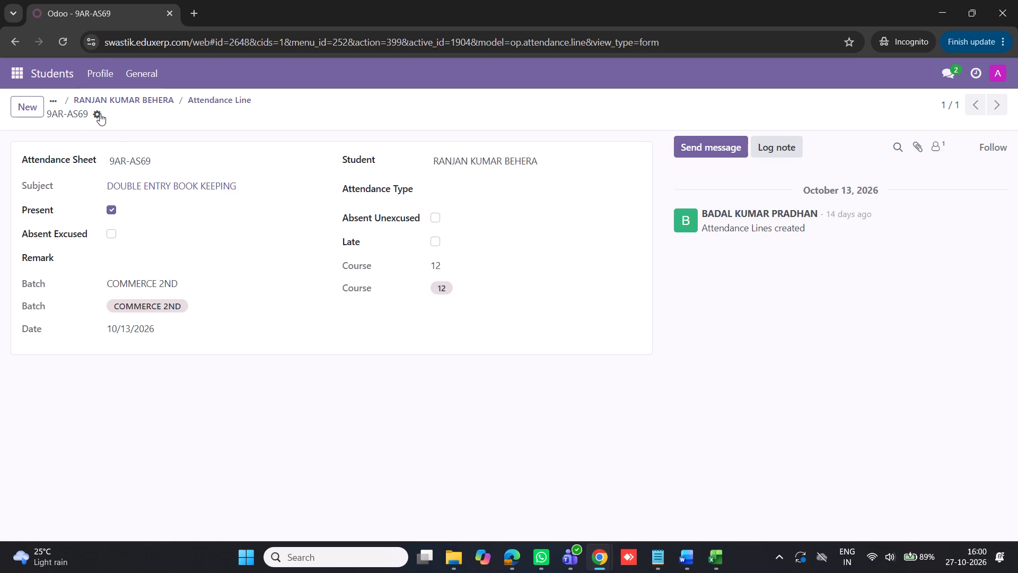
left_click(99, 115)
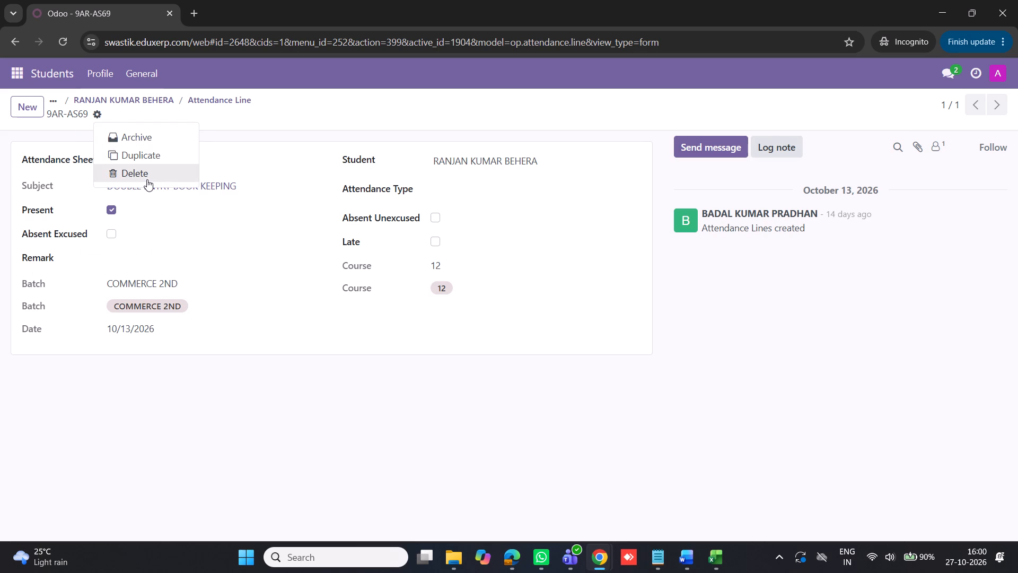
left_click(147, 179)
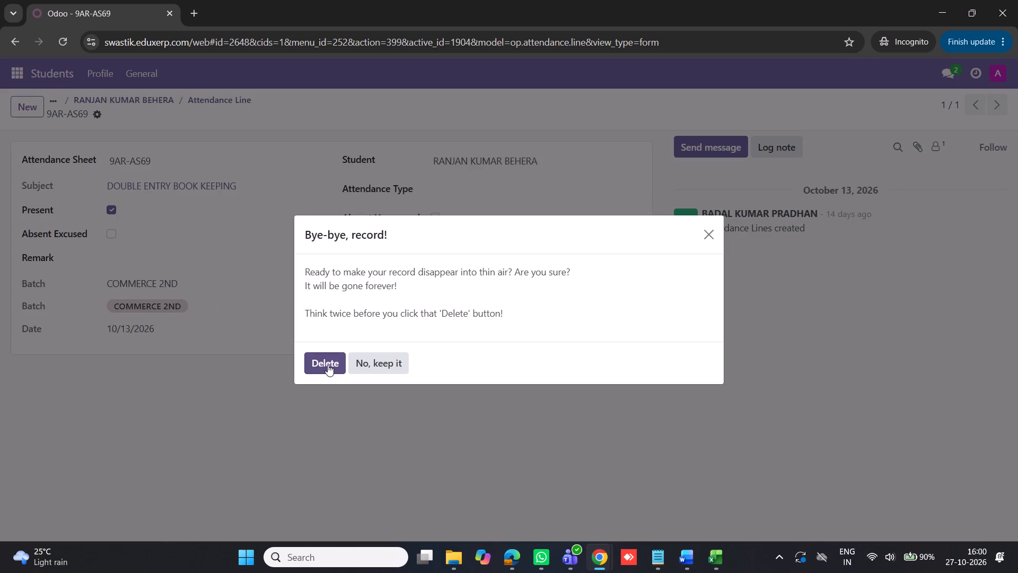
left_click(327, 364)
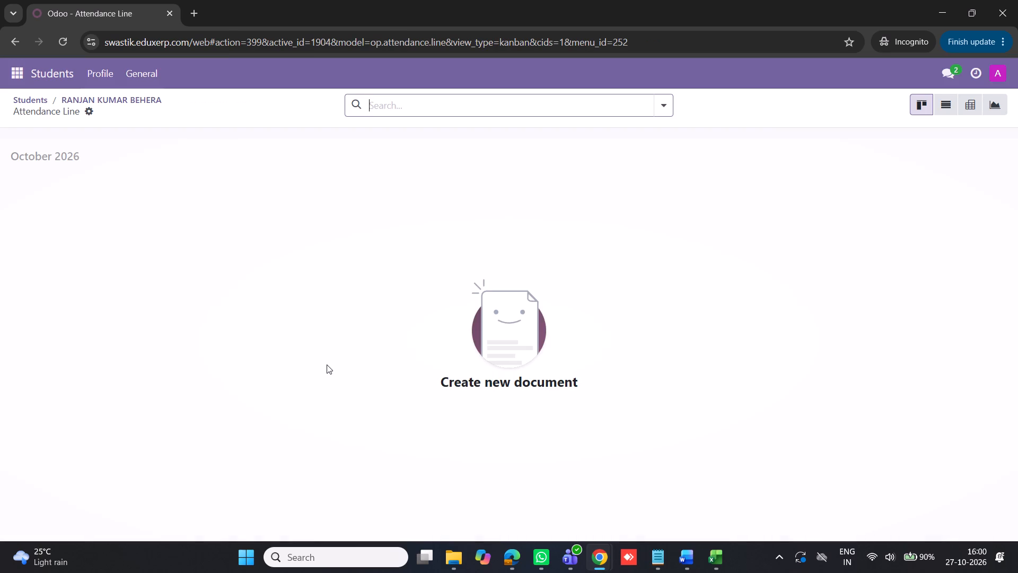
Go back from the attendance lines towards the record of the same-named student without an address.
left_click(12, 42)
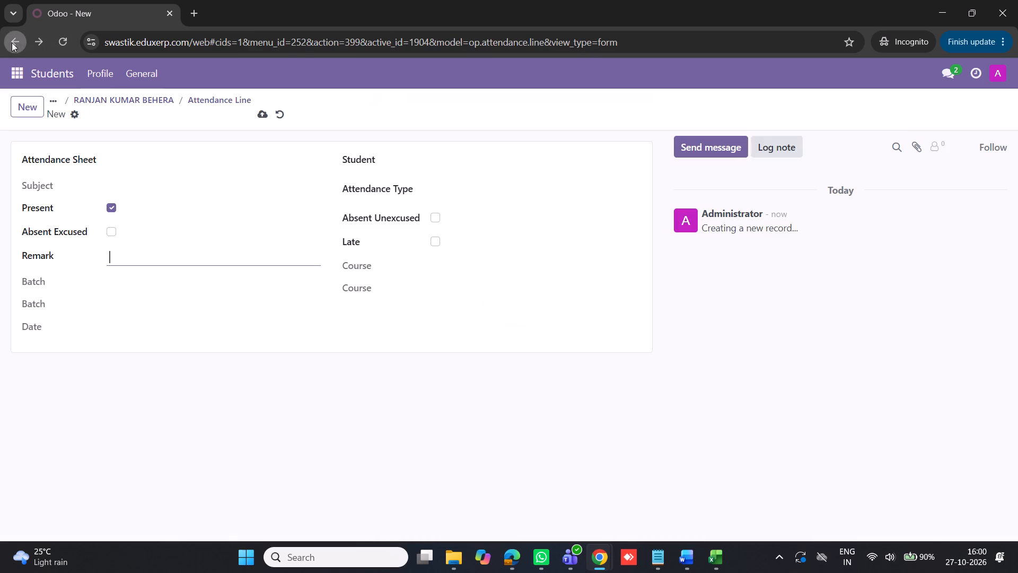
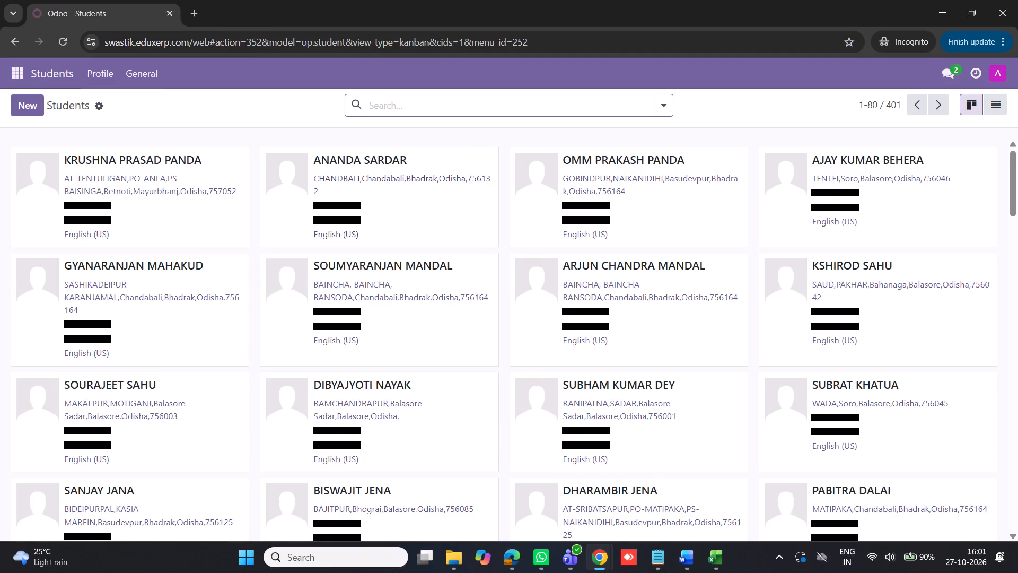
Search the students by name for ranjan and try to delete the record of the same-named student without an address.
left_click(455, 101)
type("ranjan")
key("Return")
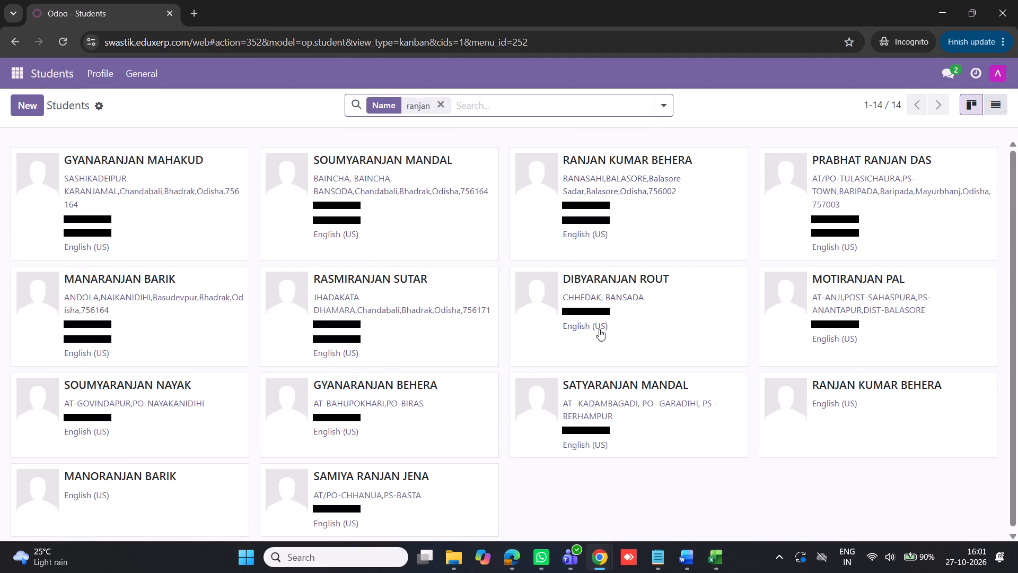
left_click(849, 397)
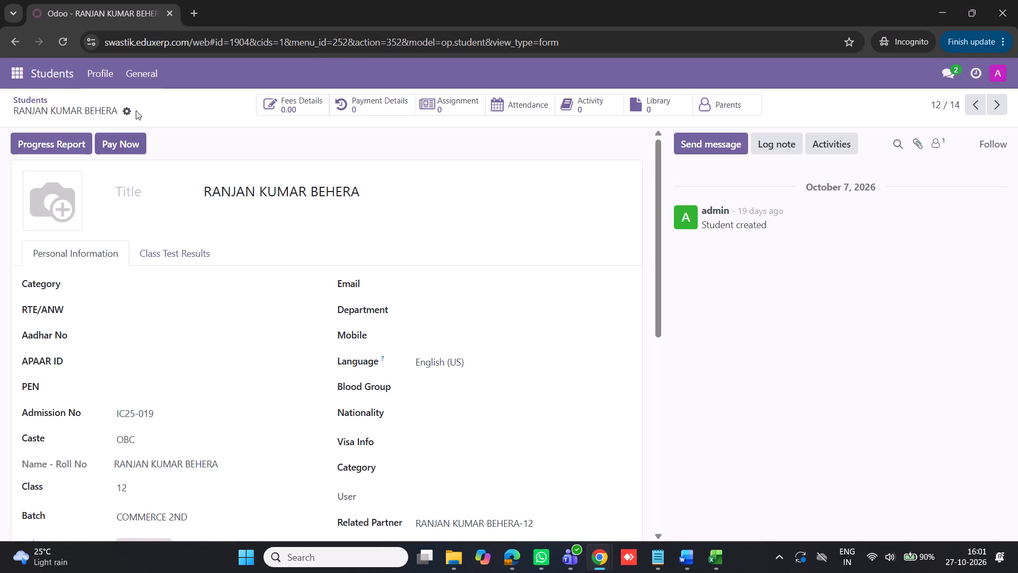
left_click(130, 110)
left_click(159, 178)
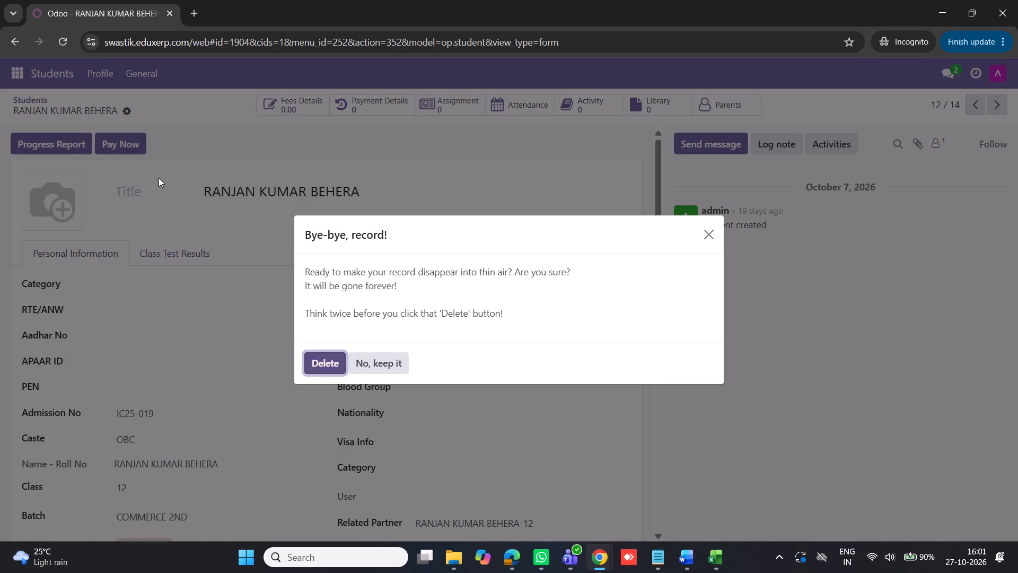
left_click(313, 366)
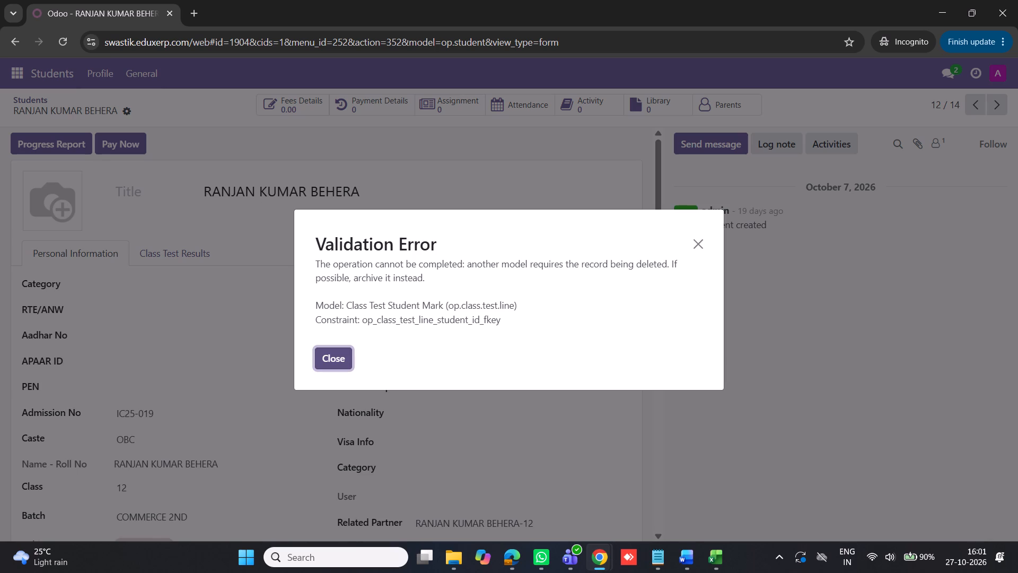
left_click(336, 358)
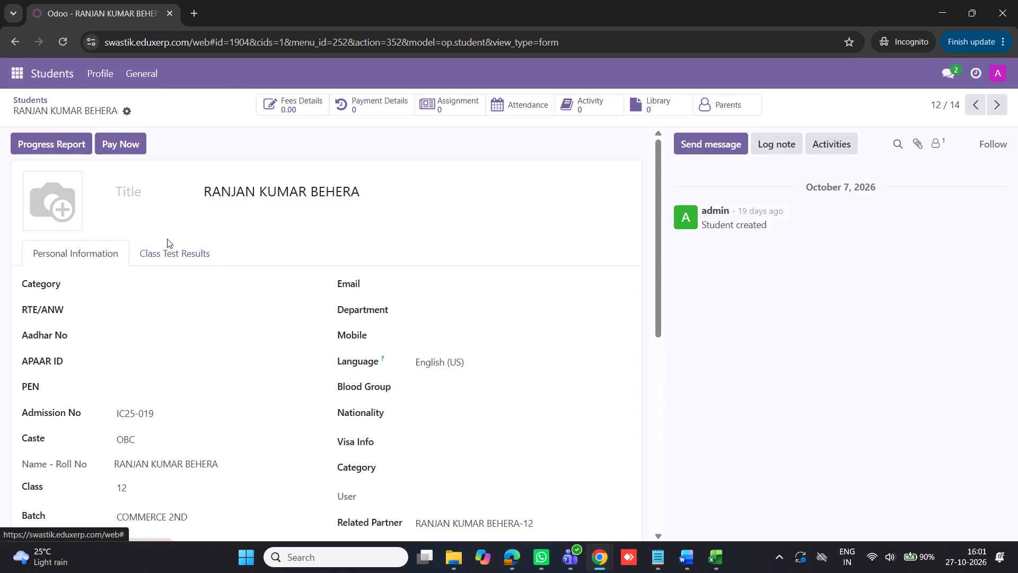
Examine the class test results on the record of the same-named student without an address.
left_click_drag(167, 239, 169, 263)
left_click(169, 263)
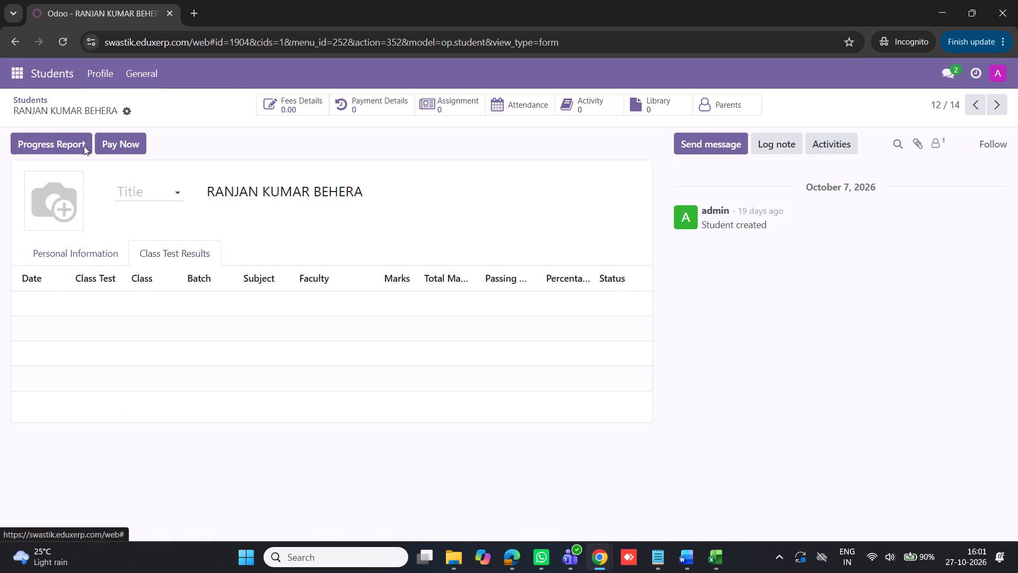
left_click(12, 68)
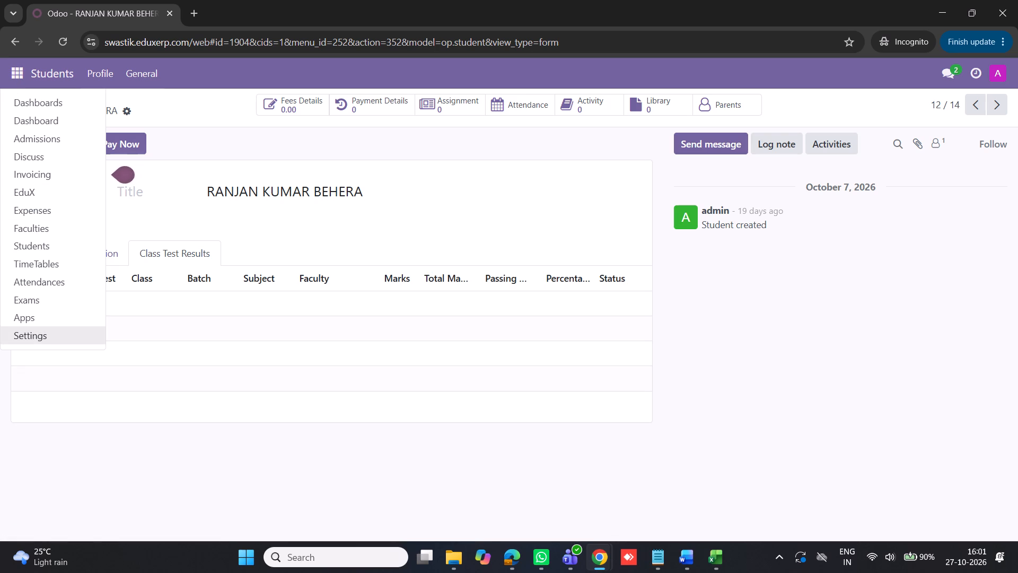
Switch to the faculty session and review the student marks list of the 12 Class Test October 2026.
left_click(546, 490)
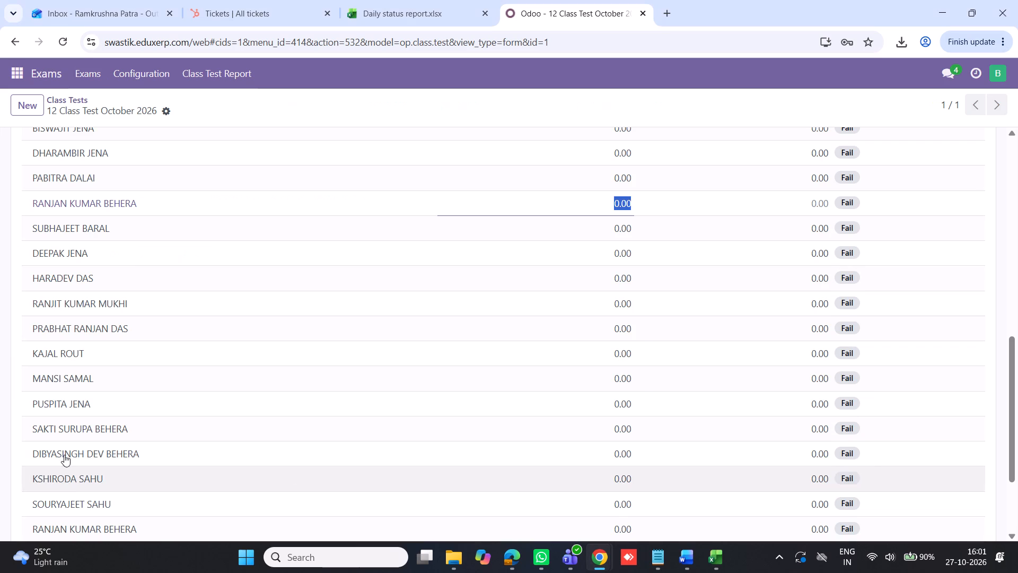
scroll(609, 275, "up", 14)
scroll(561, 323, "down", 3)
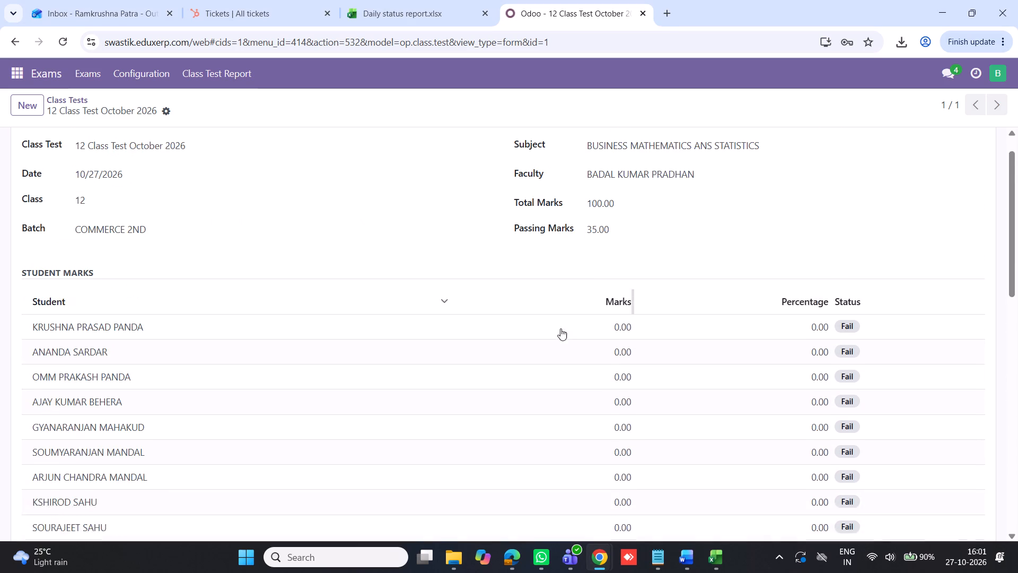
scroll(560, 328, "down", 8)
scroll(398, 362, "up", 2)
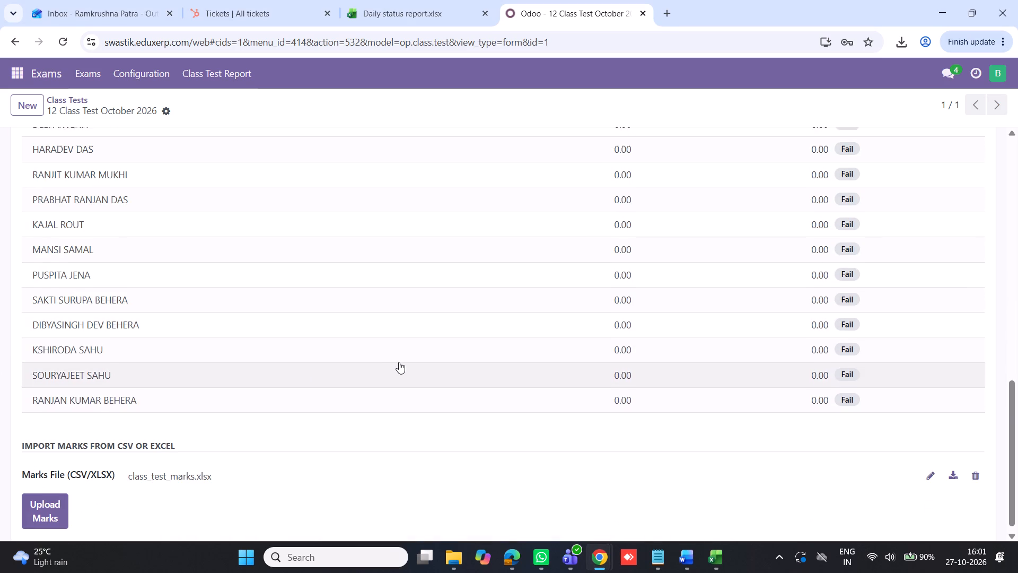
scroll(399, 362, "up", 16)
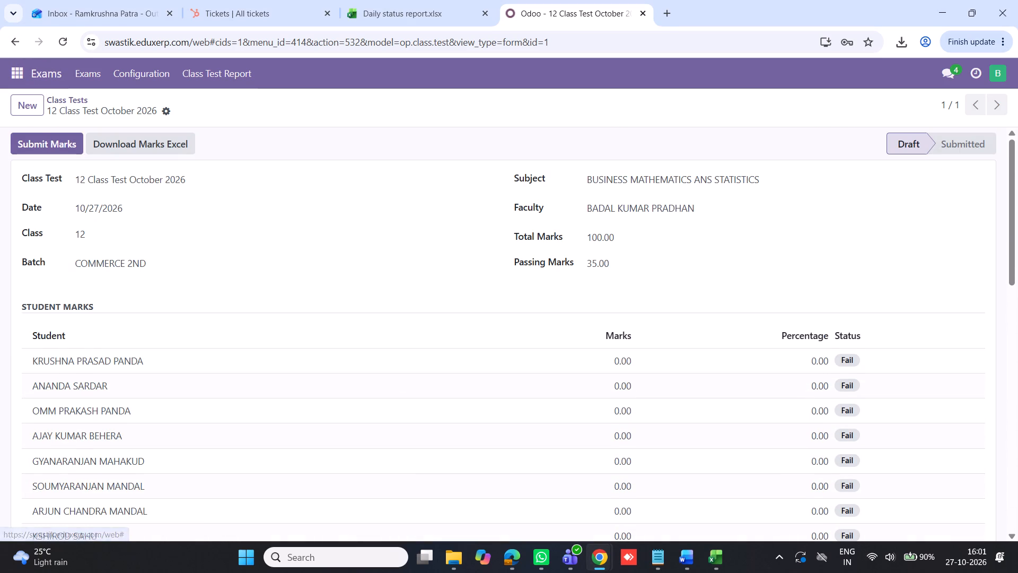
Check which actions the faculty has for the 12 Class Test October 2026, on its record and in the Class Tests list.
left_click(166, 111)
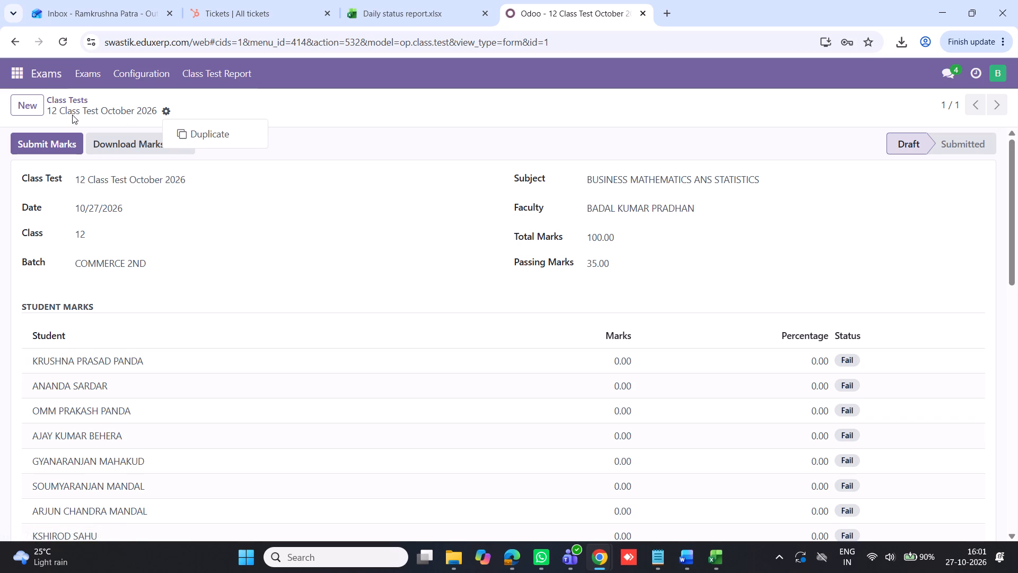
left_click(67, 99)
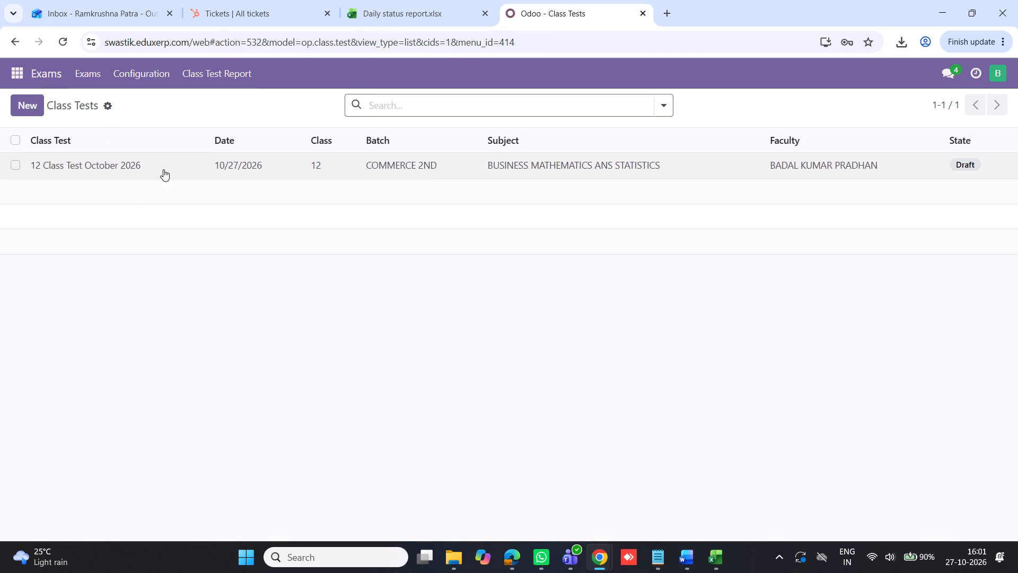
left_click(14, 164)
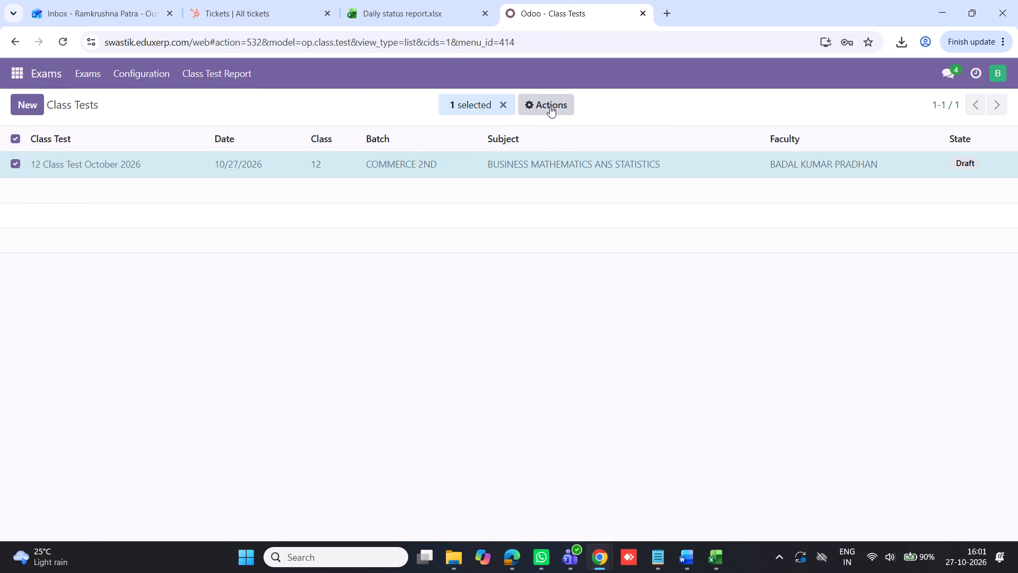
left_click(550, 106)
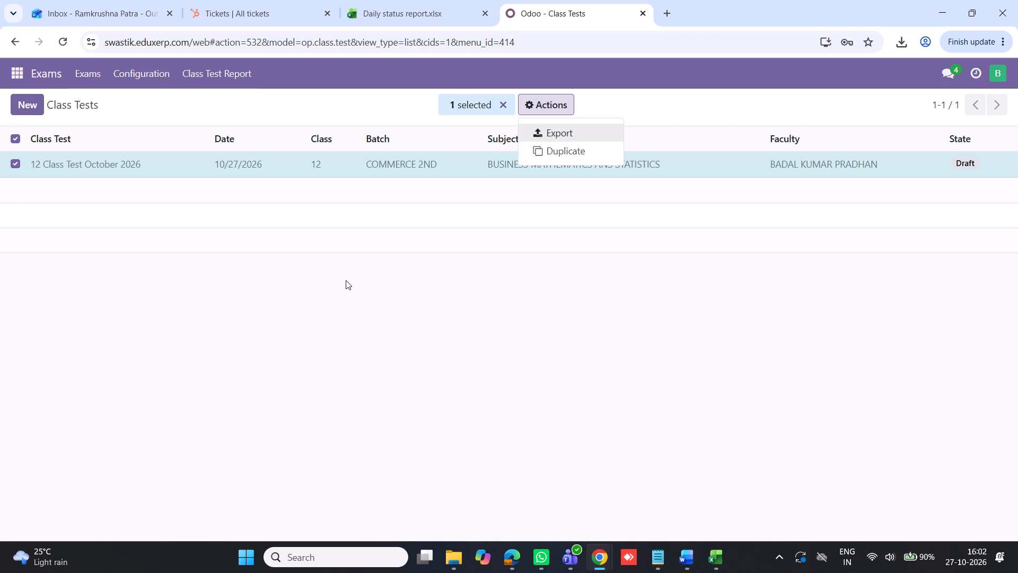
Switch to the admin session and delete the 12 Class Test October 2026 from the Class Tests of Exams.
key("alt+Tab")
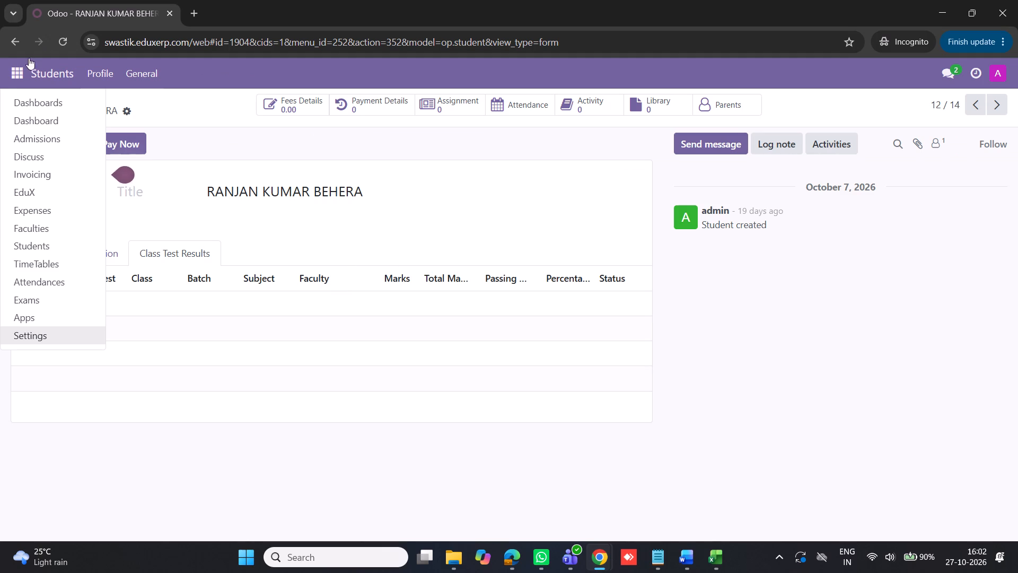
left_click(22, 68)
left_click(17, 77)
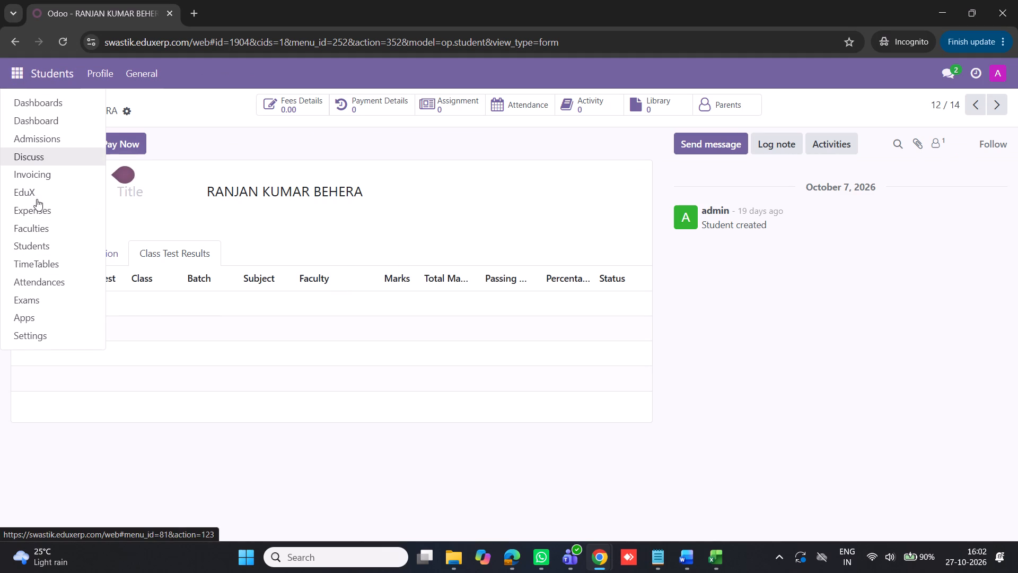
scroll(36, 241, "down", 4)
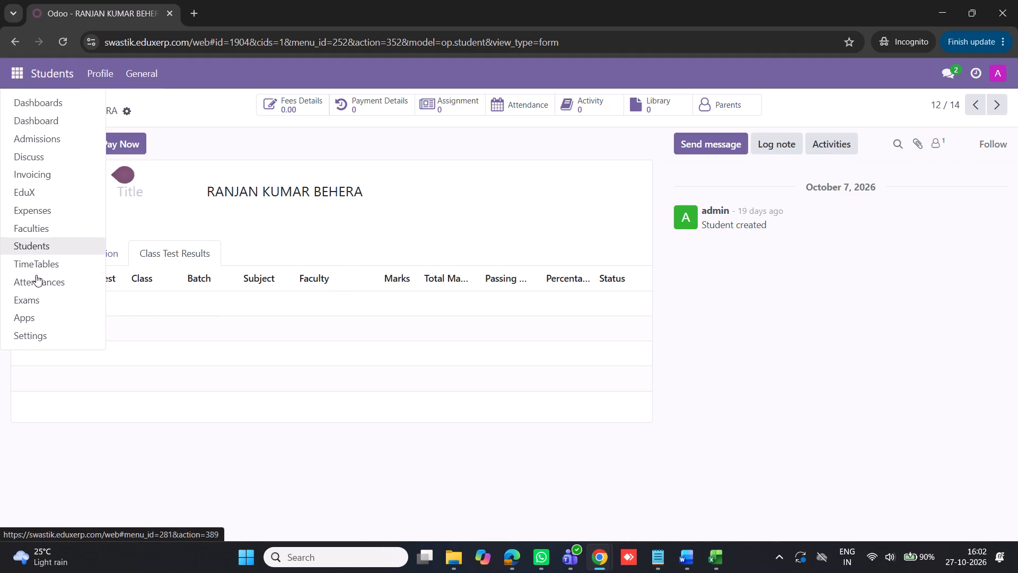
scroll(36, 314, "down", 4)
scroll(33, 279, "up", 6)
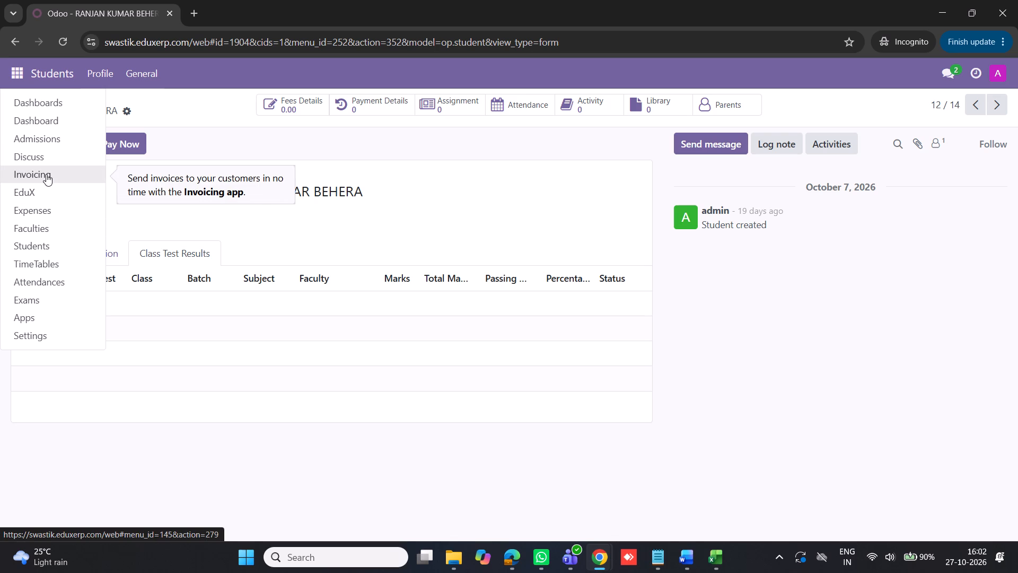
left_click(31, 294)
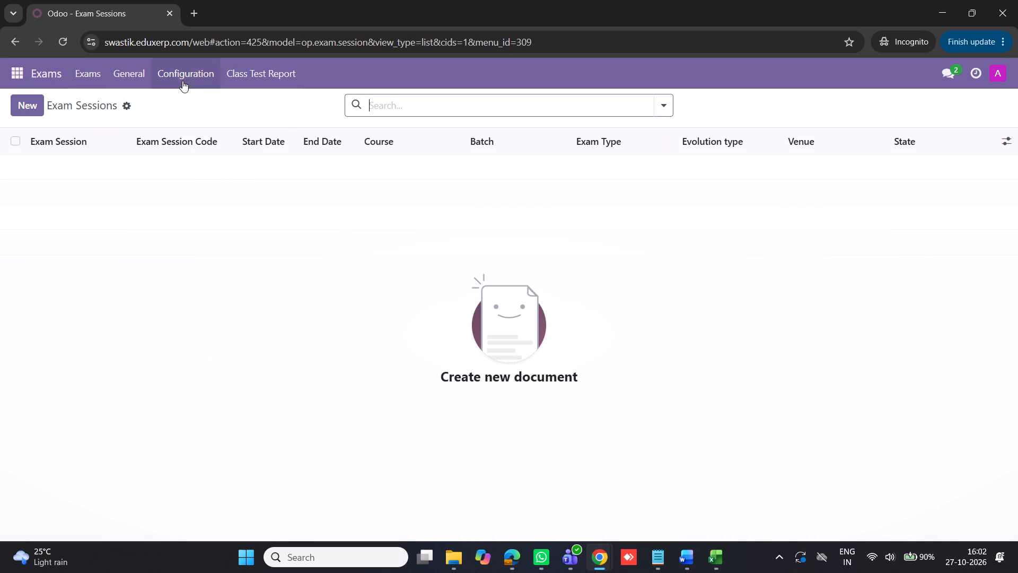
left_click(93, 74)
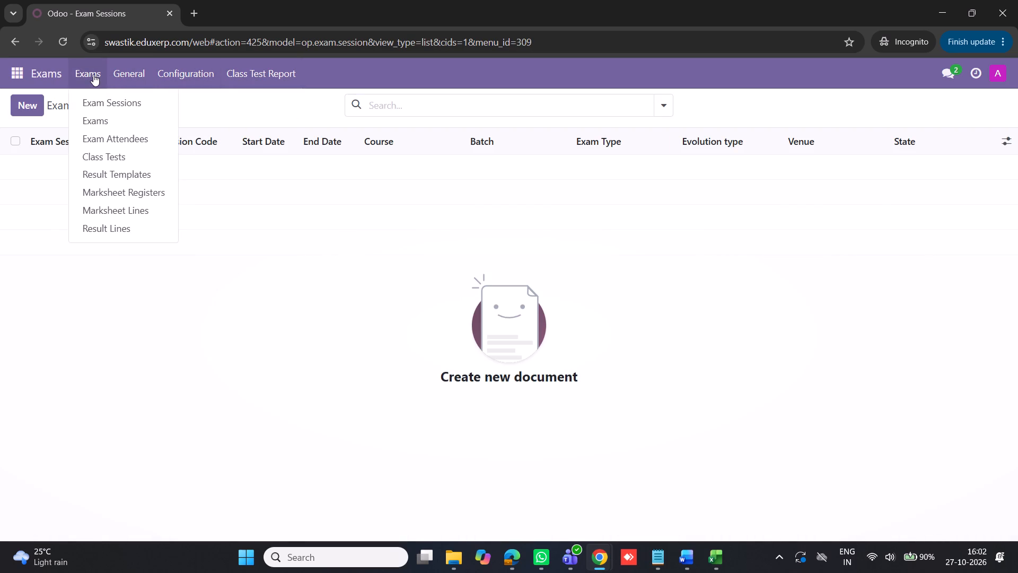
left_click(110, 160)
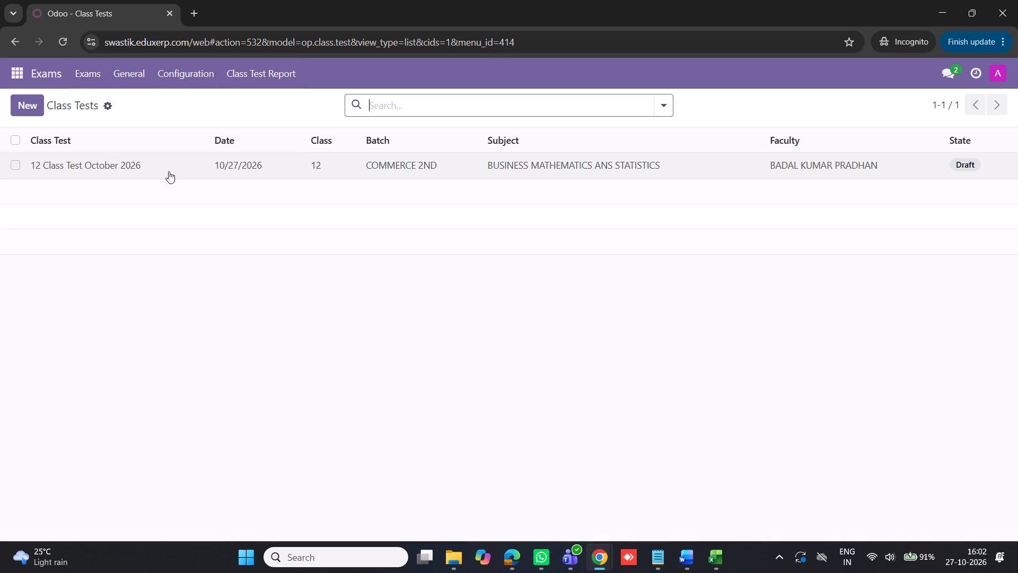
left_click(12, 166)
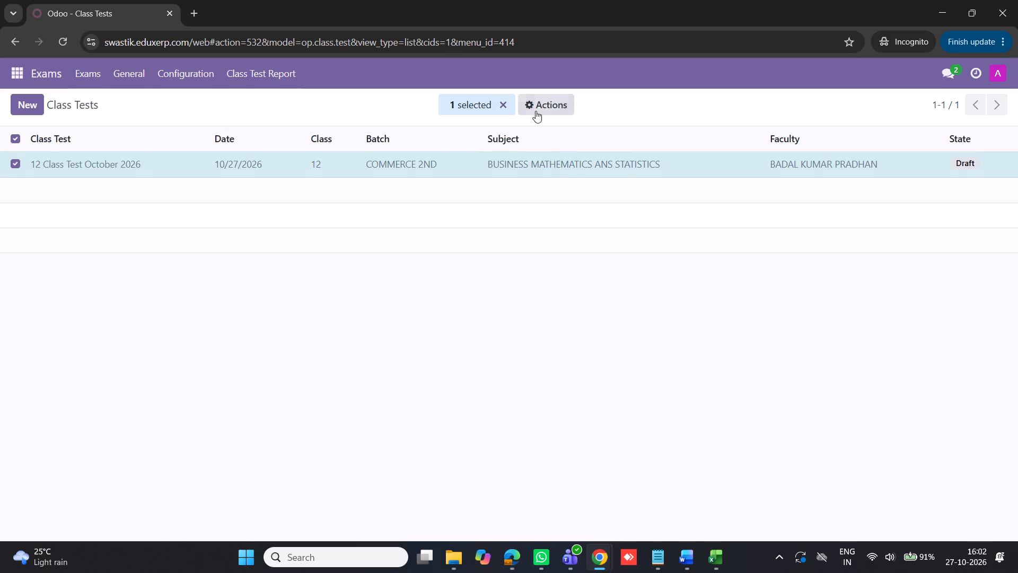
left_click(537, 107)
left_click(552, 167)
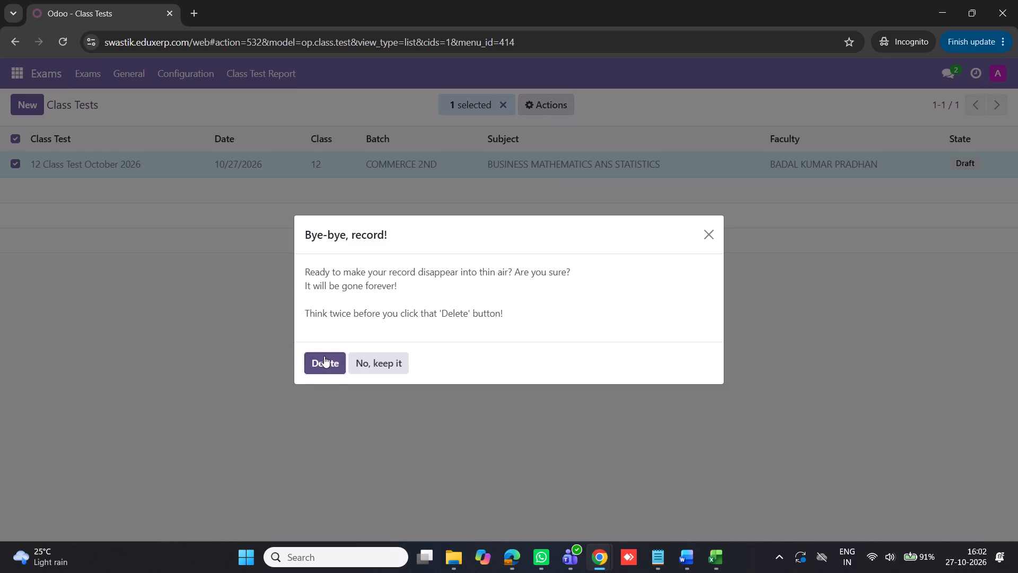
left_click(324, 356)
Search the Students records for ranjan, delete the same-named student without an address and return to the student list.
left_click(23, 70)
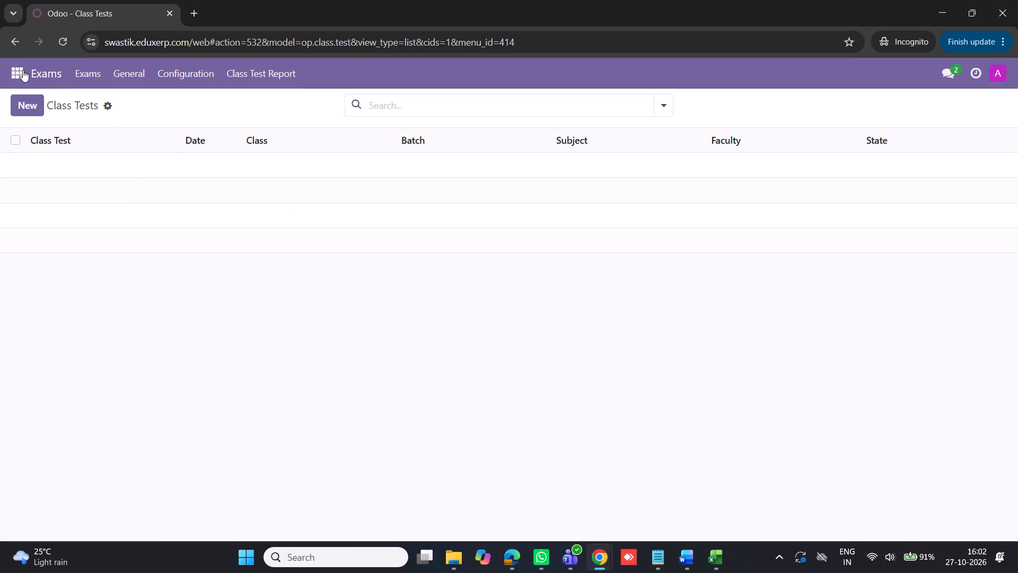
left_click(16, 245)
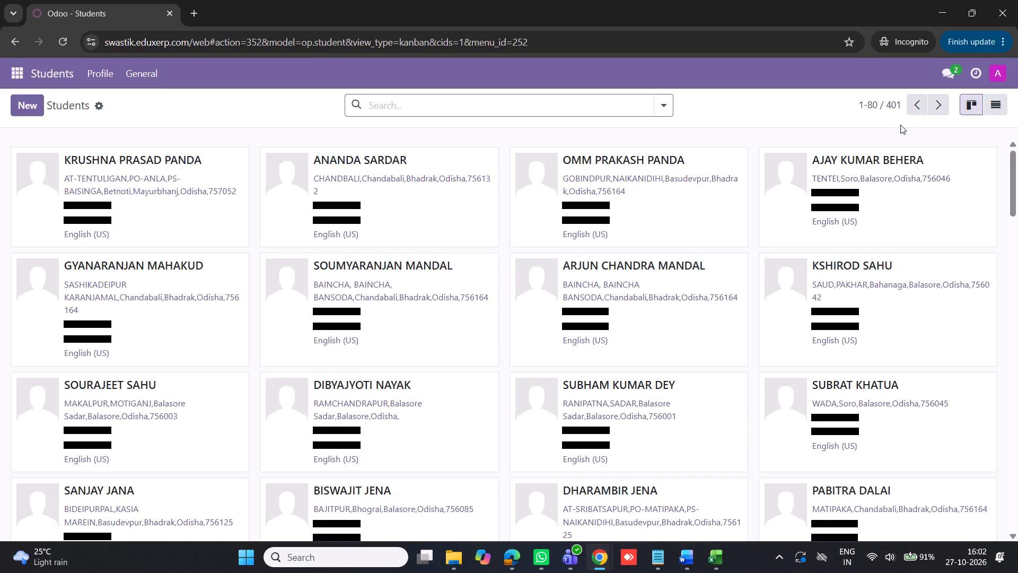
left_click(480, 107)
type("ranjan")
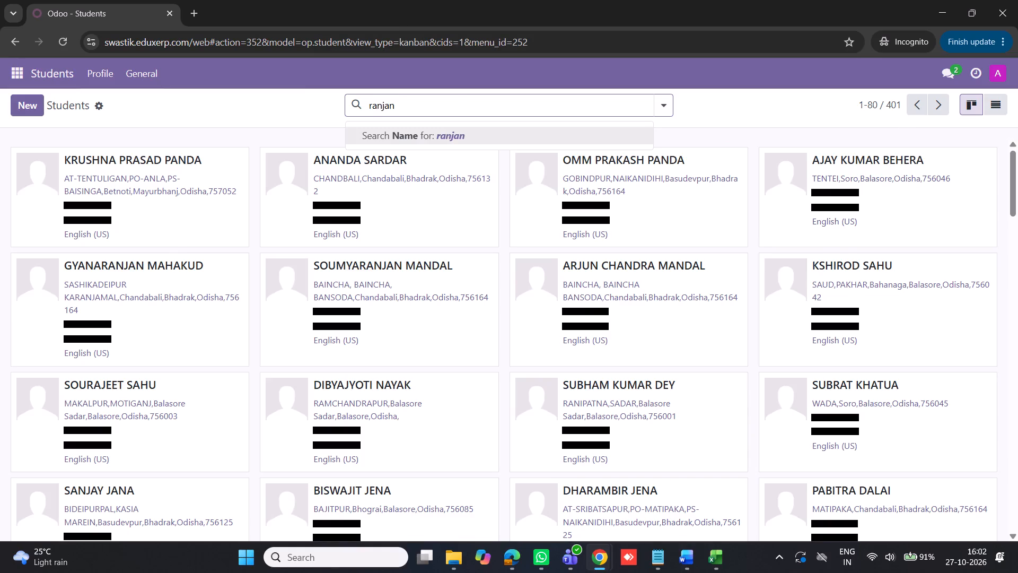
key("Return")
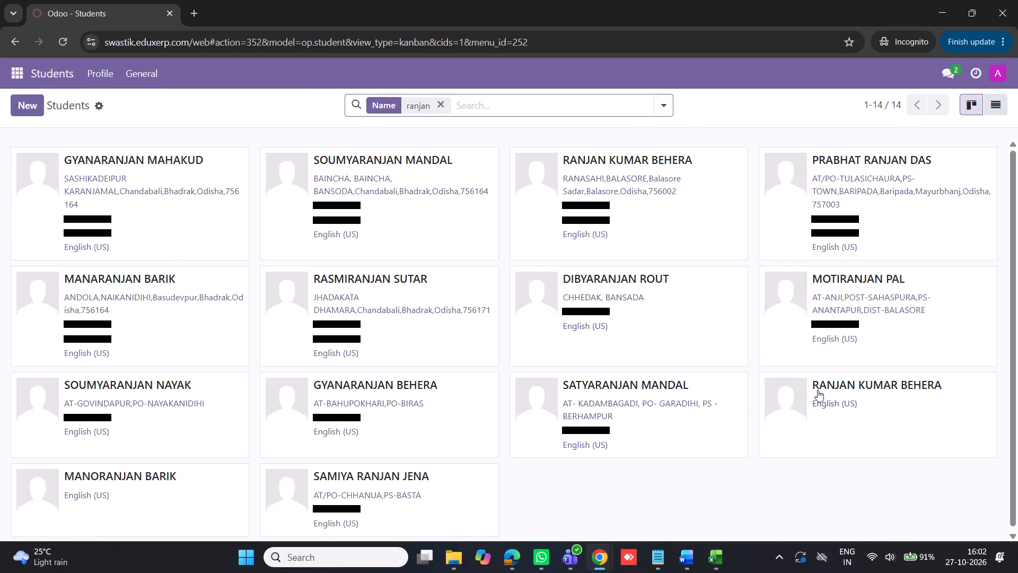
left_click(818, 390)
left_click(127, 109)
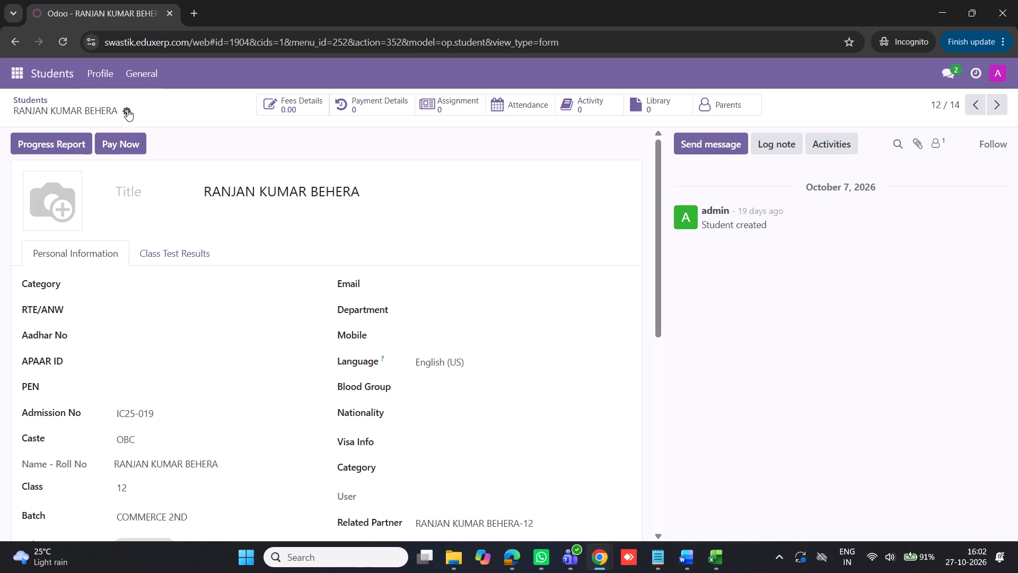
left_click(162, 178)
left_click(327, 363)
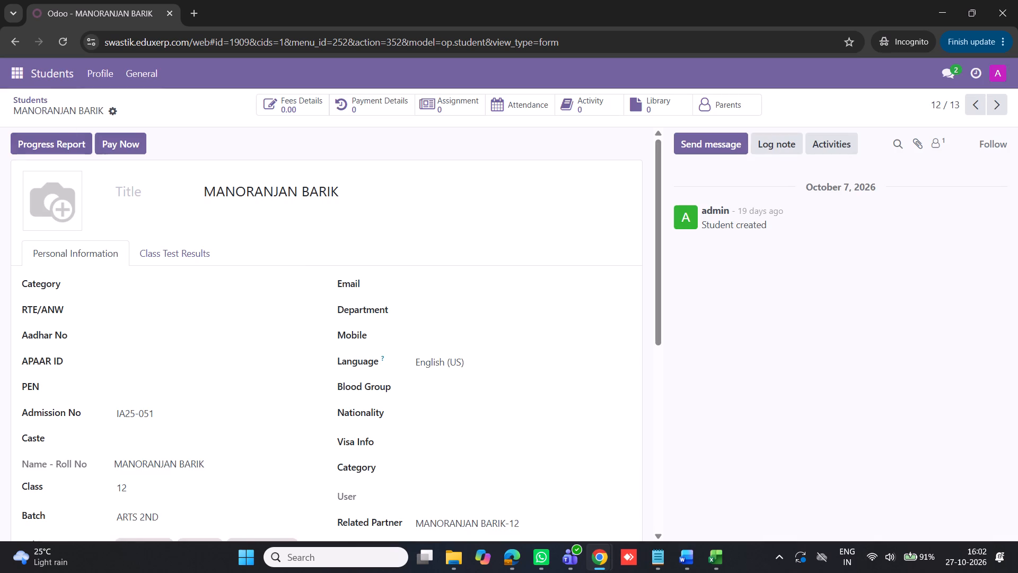
left_click(33, 102)
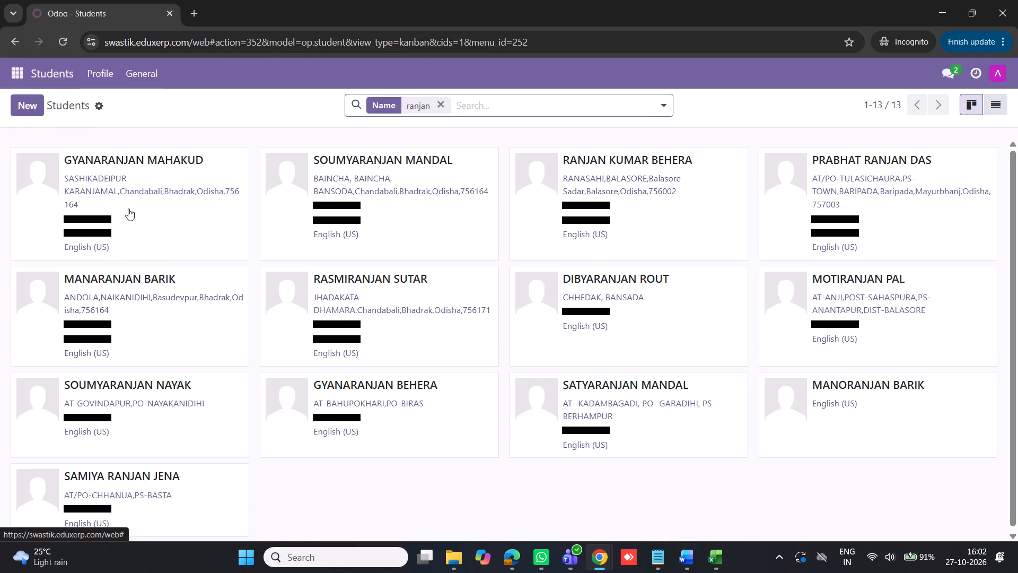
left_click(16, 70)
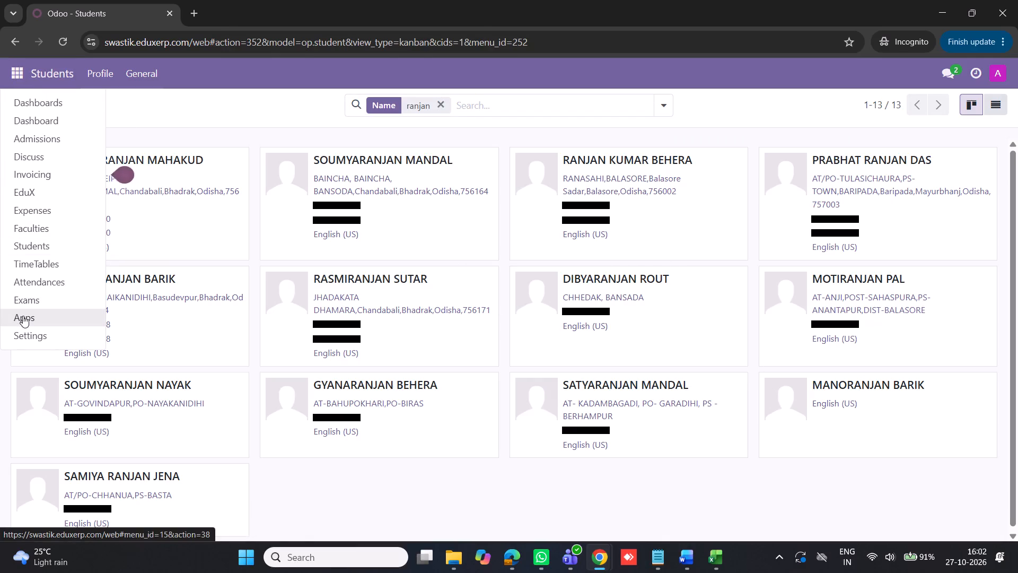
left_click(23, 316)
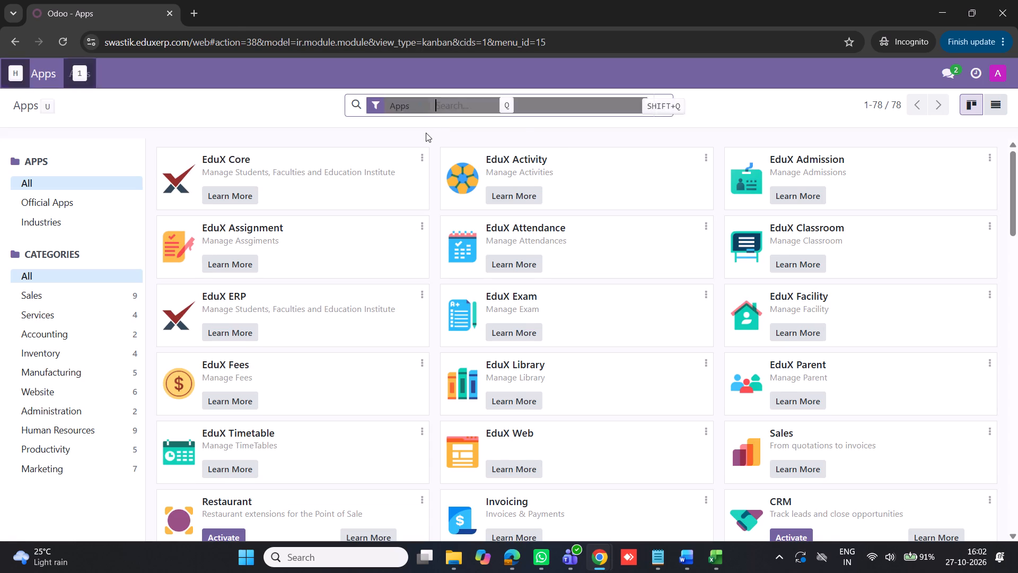
Switch to the faculty session and refresh the Class Tests list.
key("alt+Tab")
left_click(182, 223)
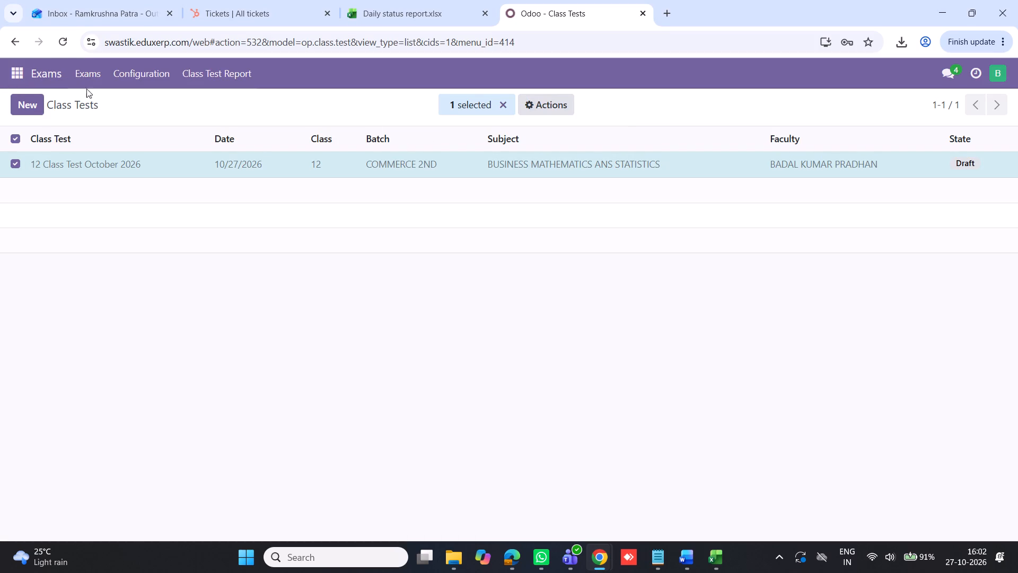
left_click(67, 45)
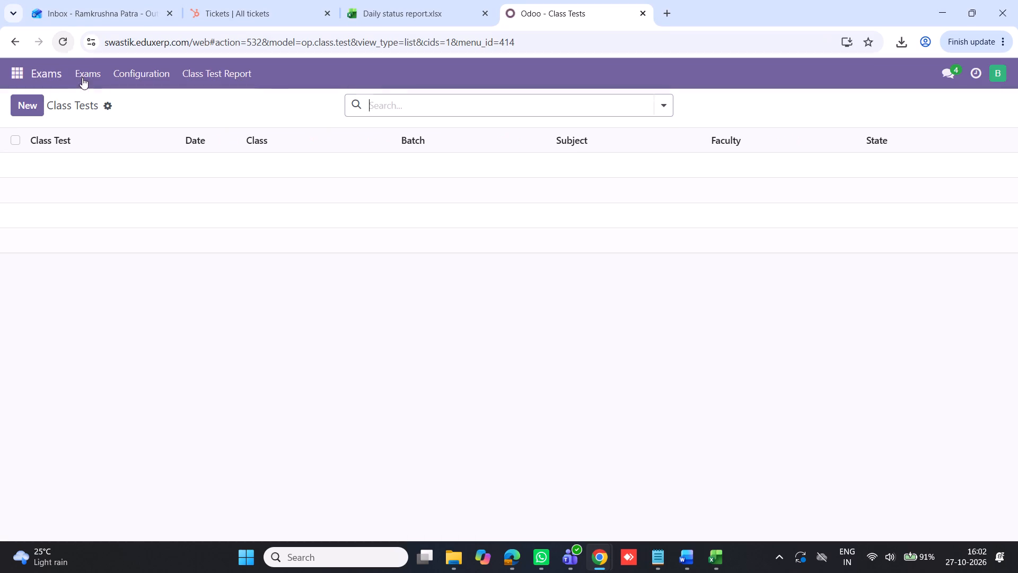
Start a new class test record for 12 Class Test October 2026 with class 12 and batch COMMERCE 2ND.
left_click(34, 108)
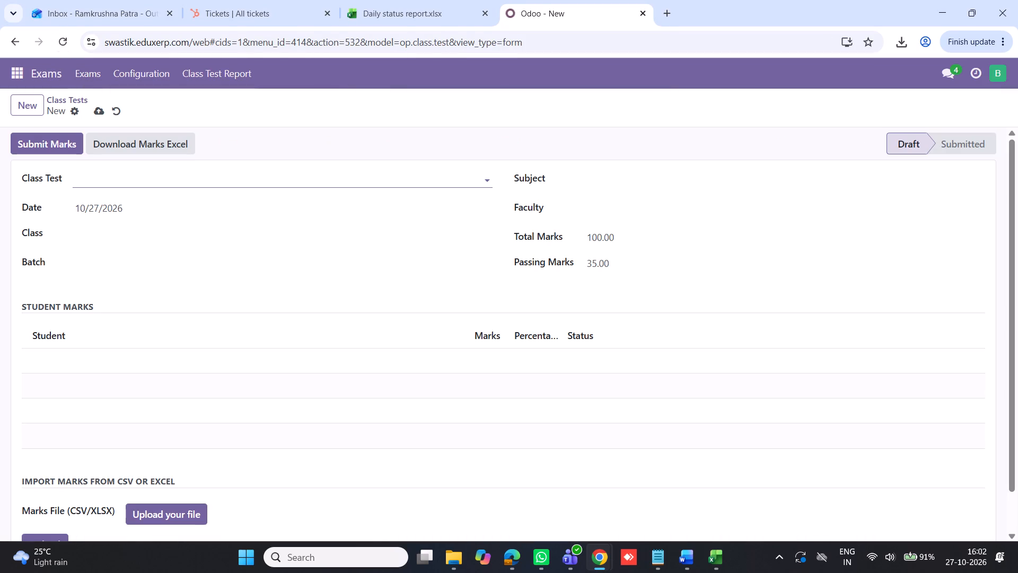
left_click(126, 171)
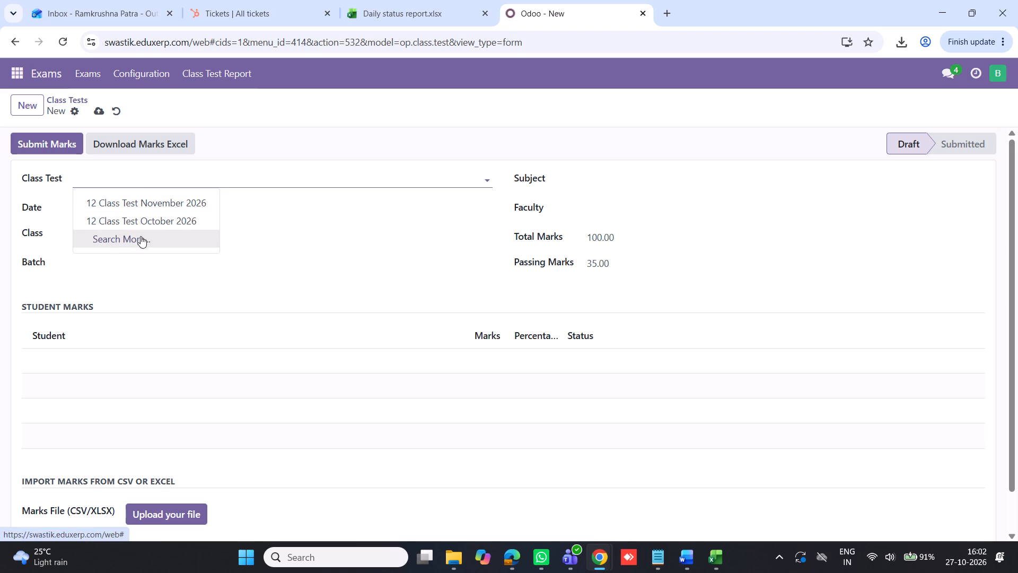
left_click(144, 224)
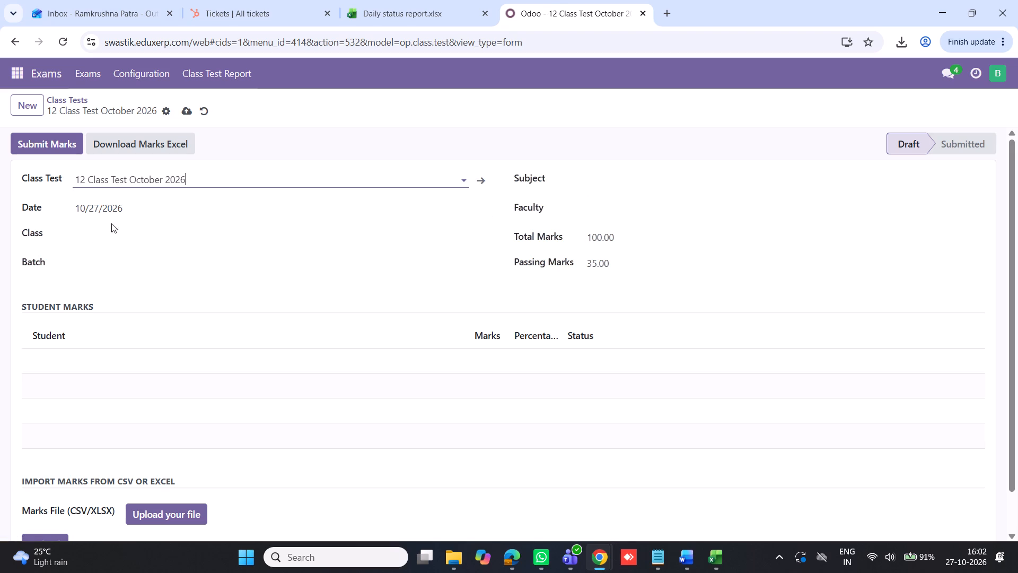
left_click(102, 232)
left_click(108, 273)
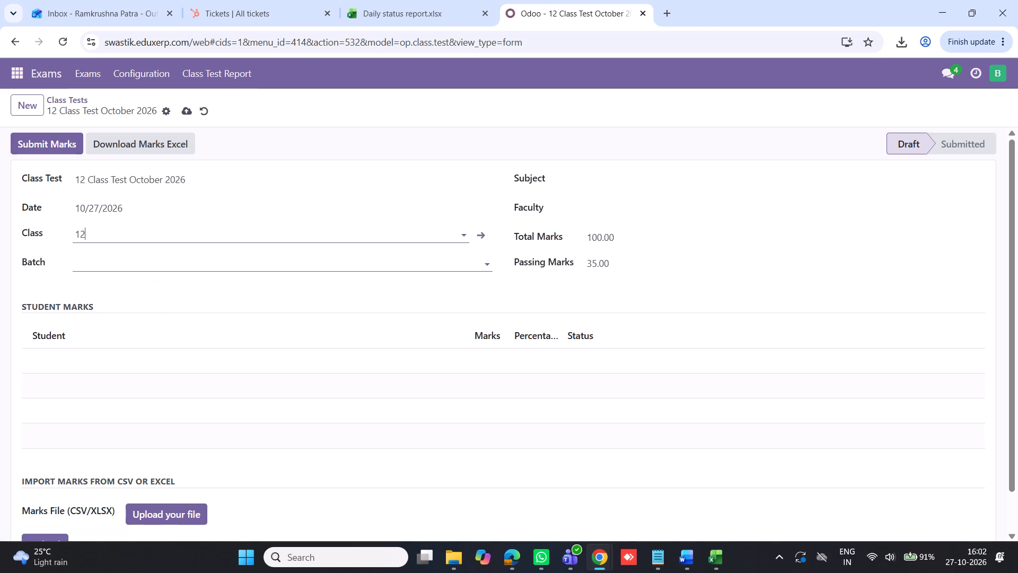
left_click(101, 257)
left_click(112, 317)
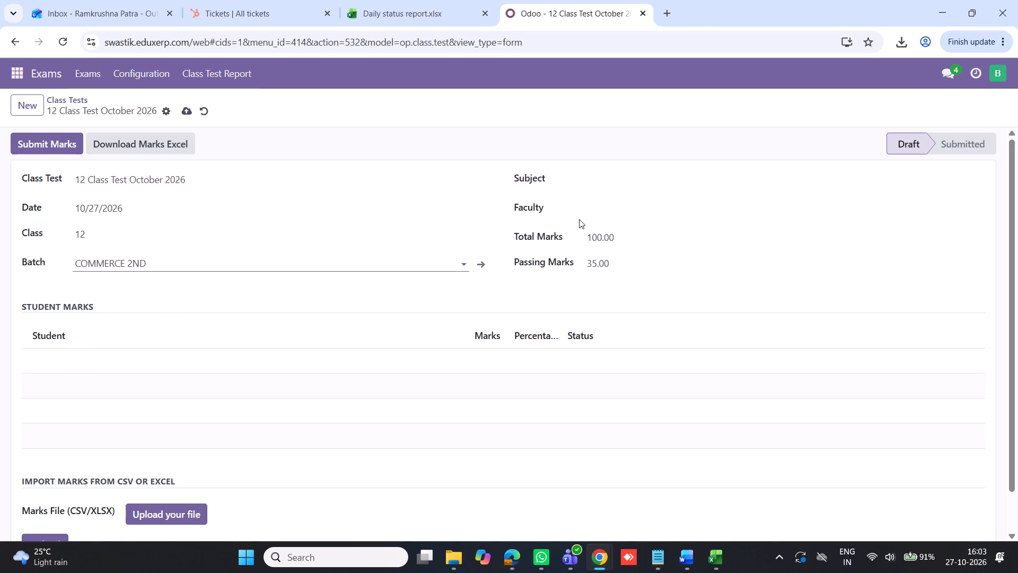
Set the subject to BUSINESS MATHEMATICS ANS STATISTICS and assign the one suggested faculty member.
left_click(586, 180)
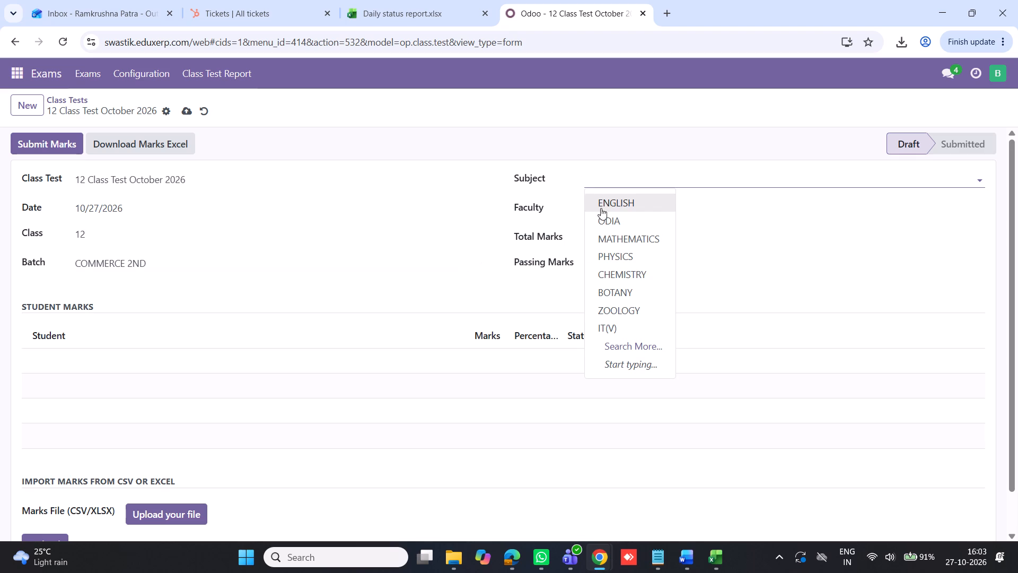
left_click(627, 349)
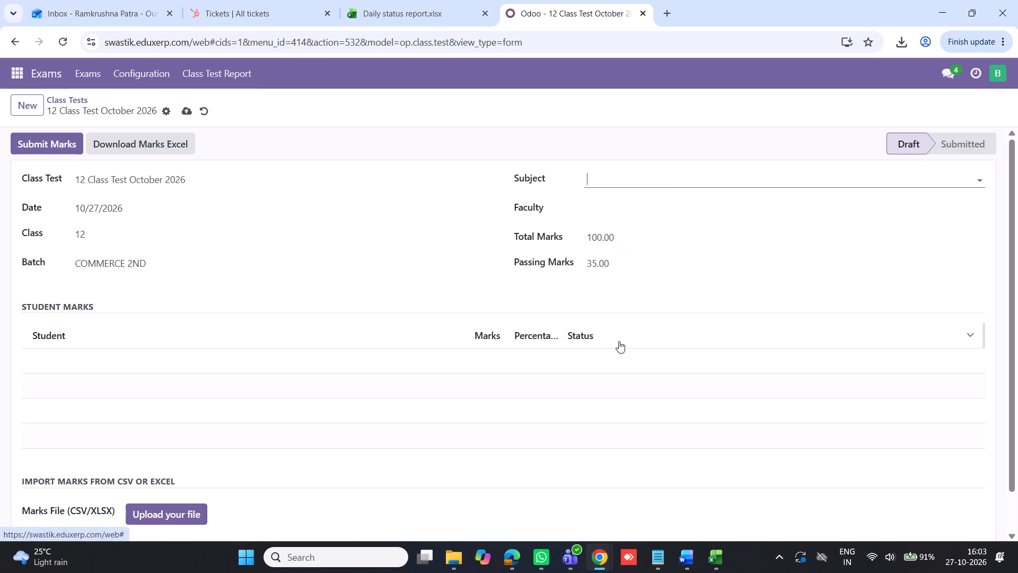
scroll(431, 271, "down", 2)
left_click(347, 310)
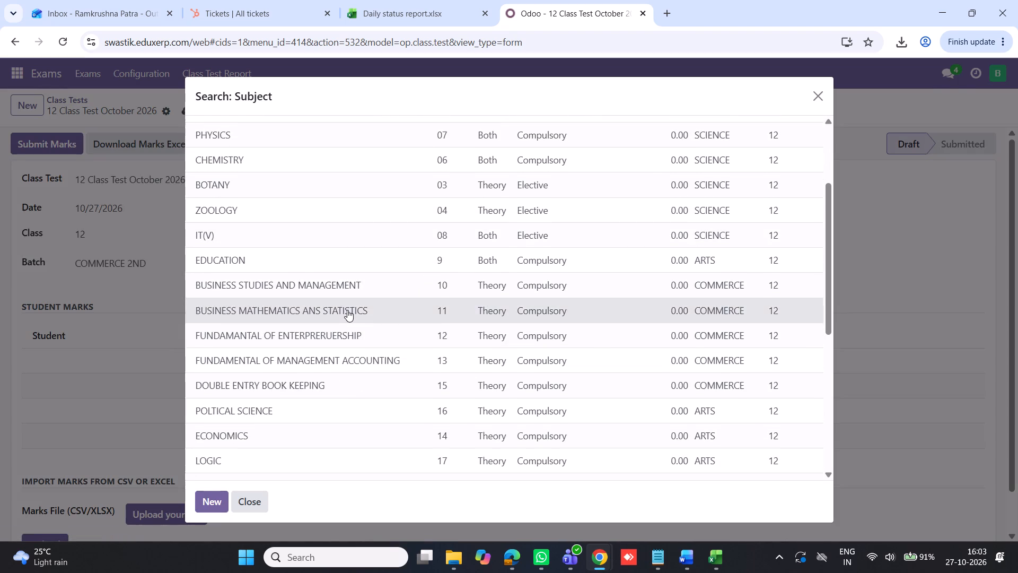
left_click(621, 206)
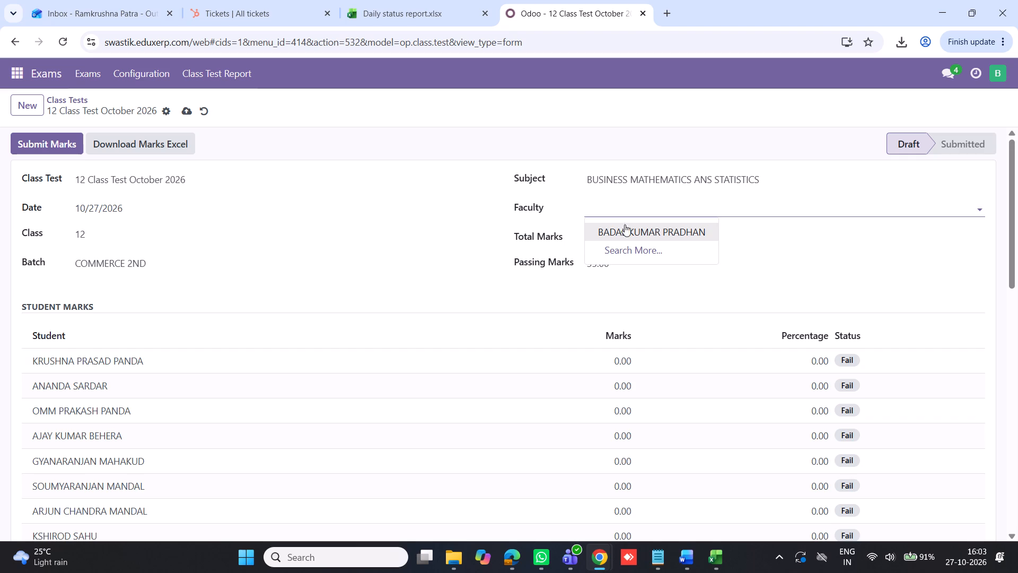
left_click(627, 230)
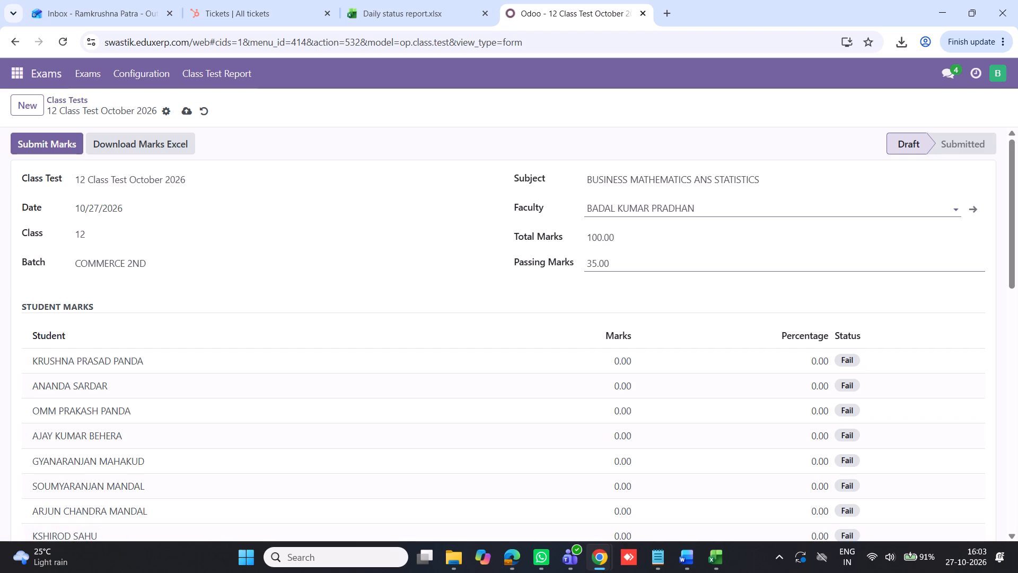
Attach class_test_marks from Downloads as the marks file and try to import its marks into the class test.
scroll(329, 263, "down", 1)
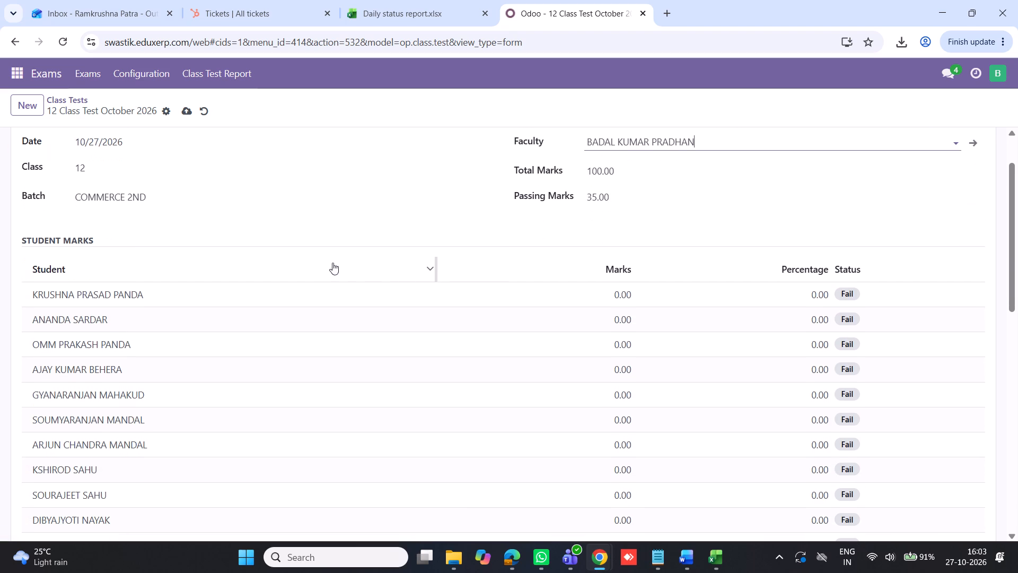
scroll(286, 299, "down", 11)
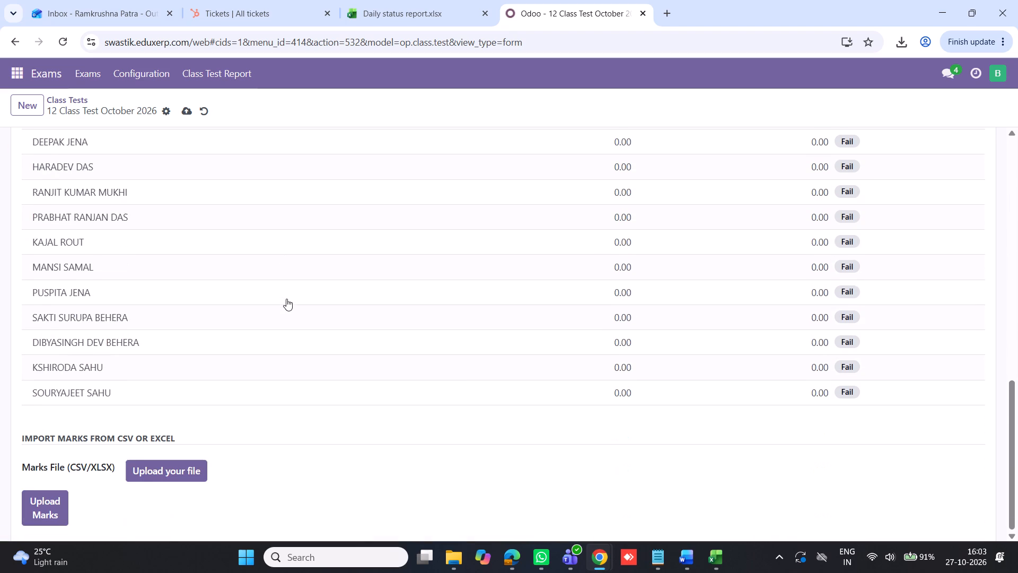
scroll(287, 299, "down", 6)
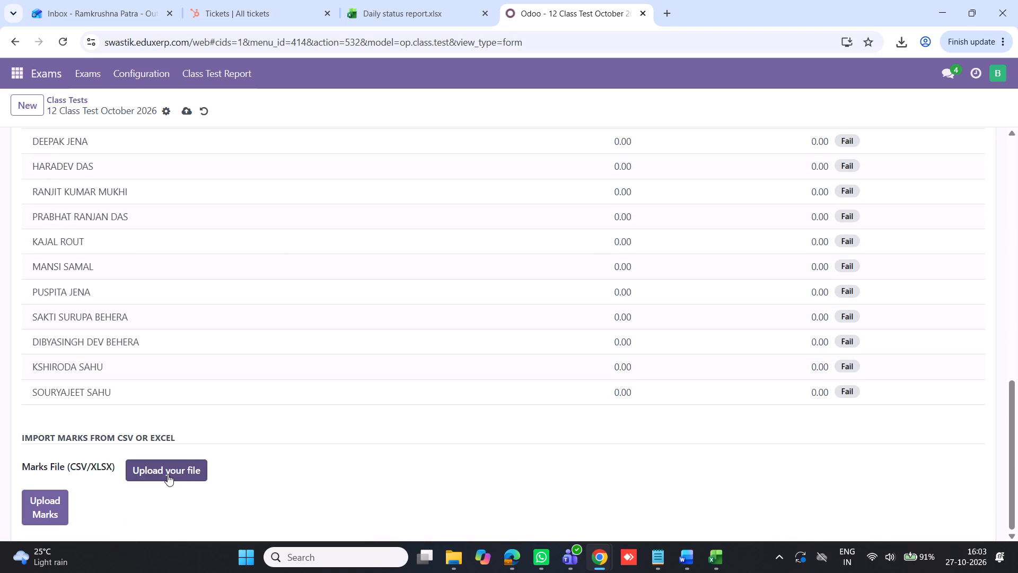
left_click(168, 474)
left_click(178, 118)
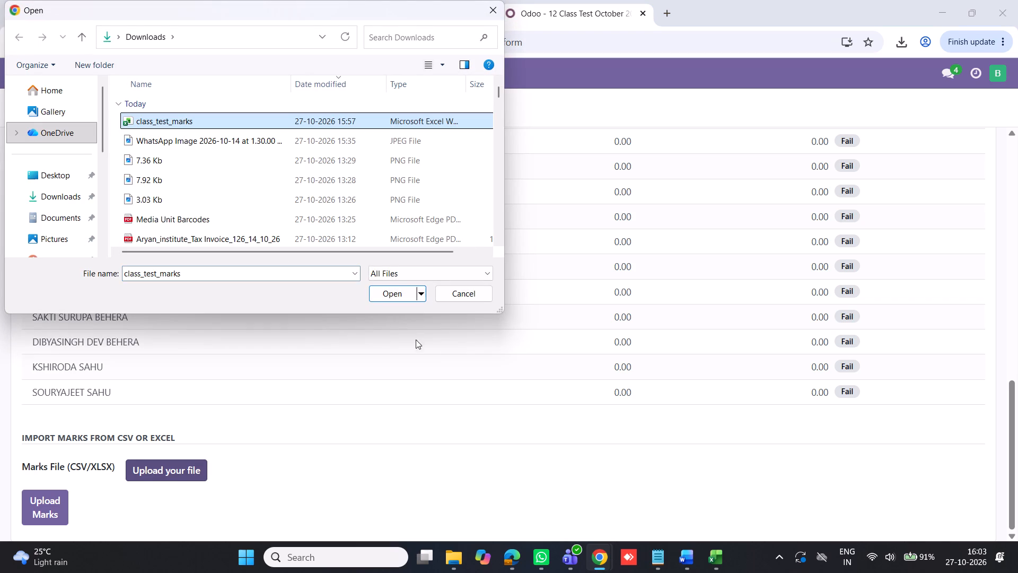
left_click(383, 292)
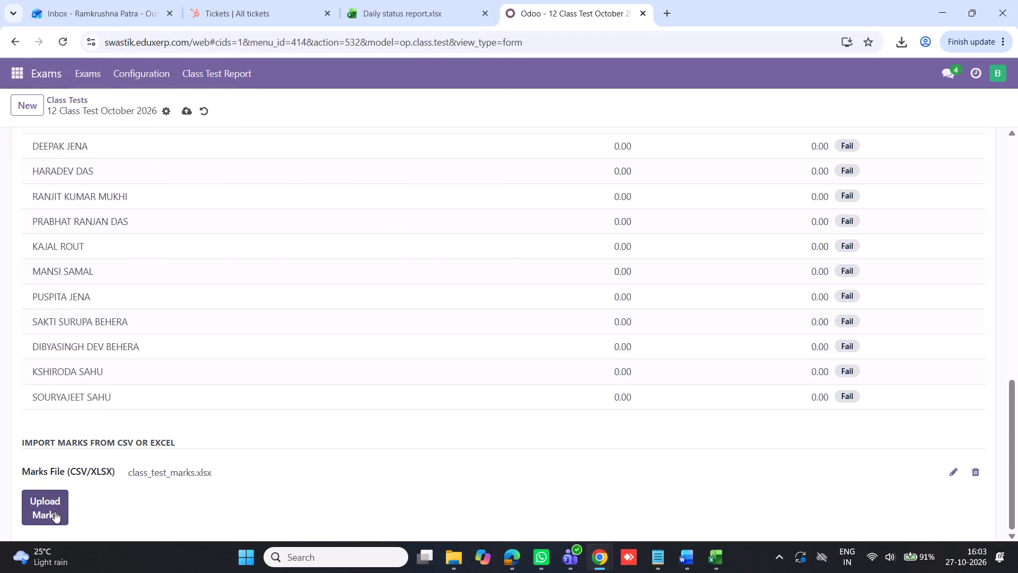
left_click(55, 511)
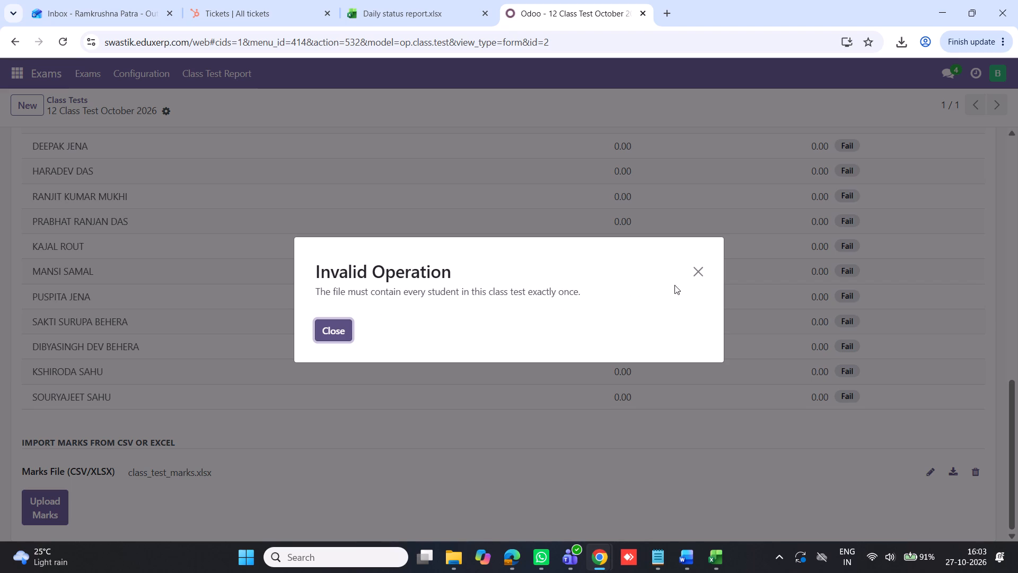
left_click(696, 271)
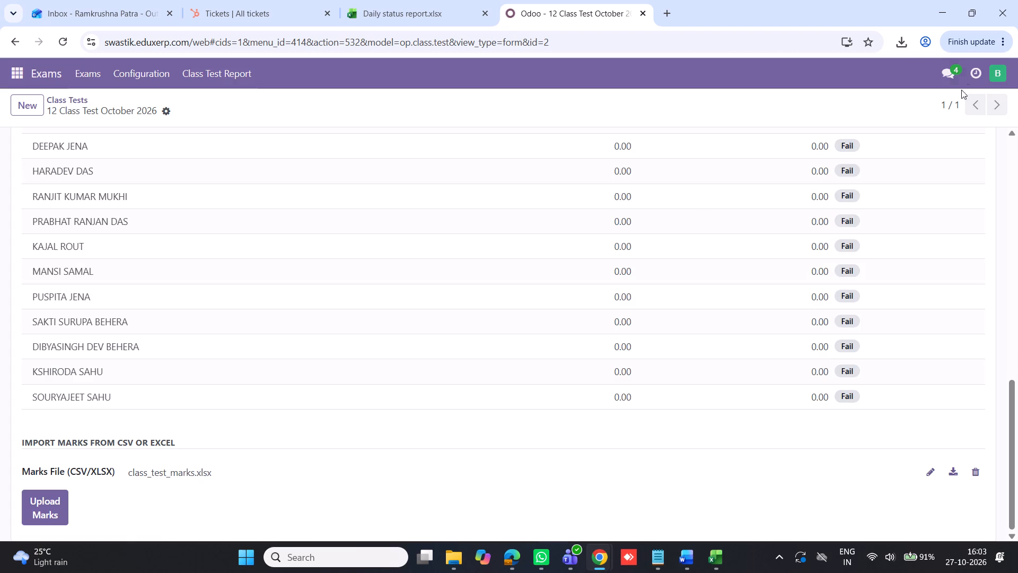
Open the downloaded class_test_marks workbook in Excel, check its student rows, close it and return to the faculty session.
left_click(904, 40)
left_click(787, 106)
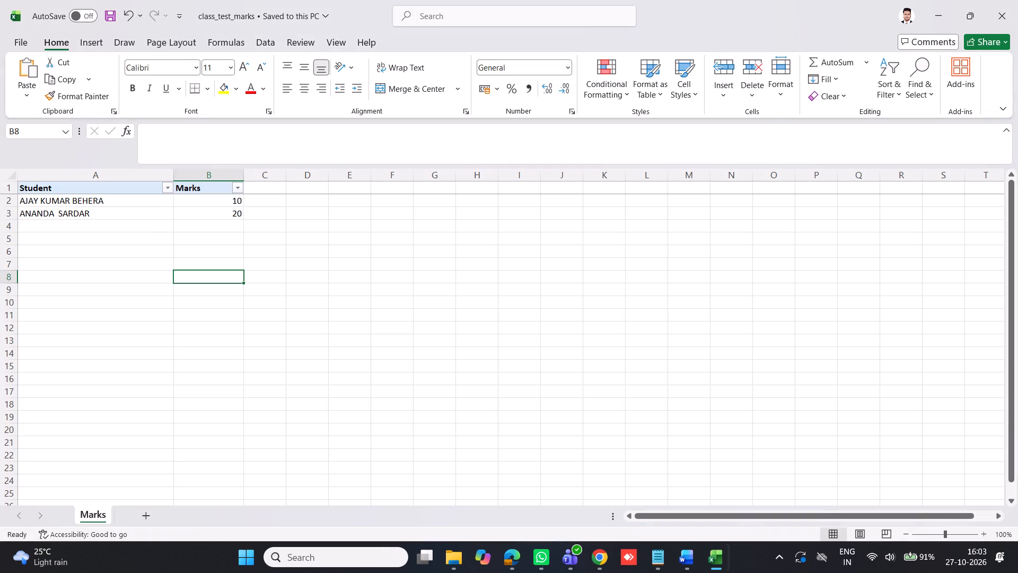
scroll(82, 237, "up", 5)
left_click_drag(1002, 20, 1003, 11)
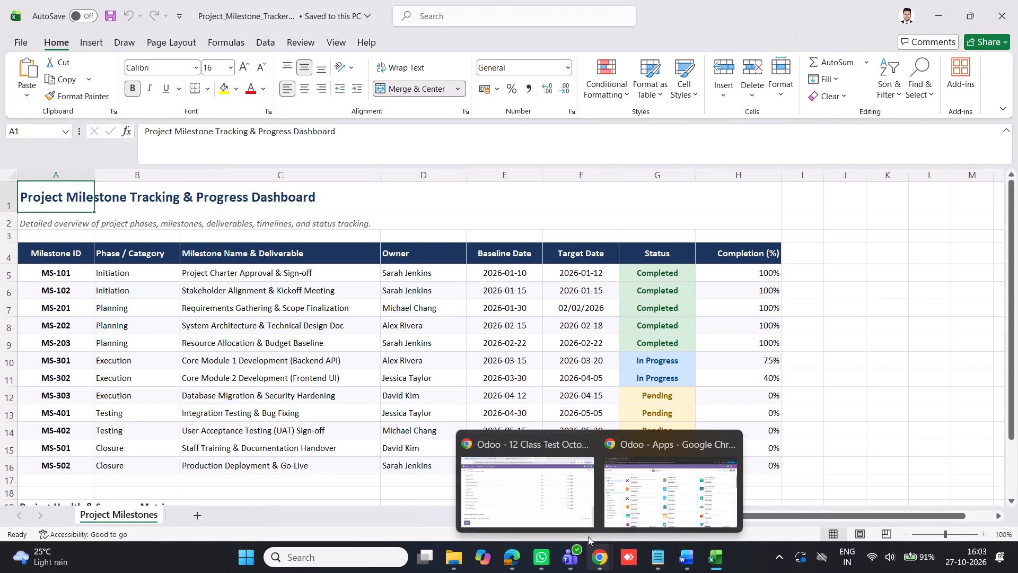
left_click(563, 507)
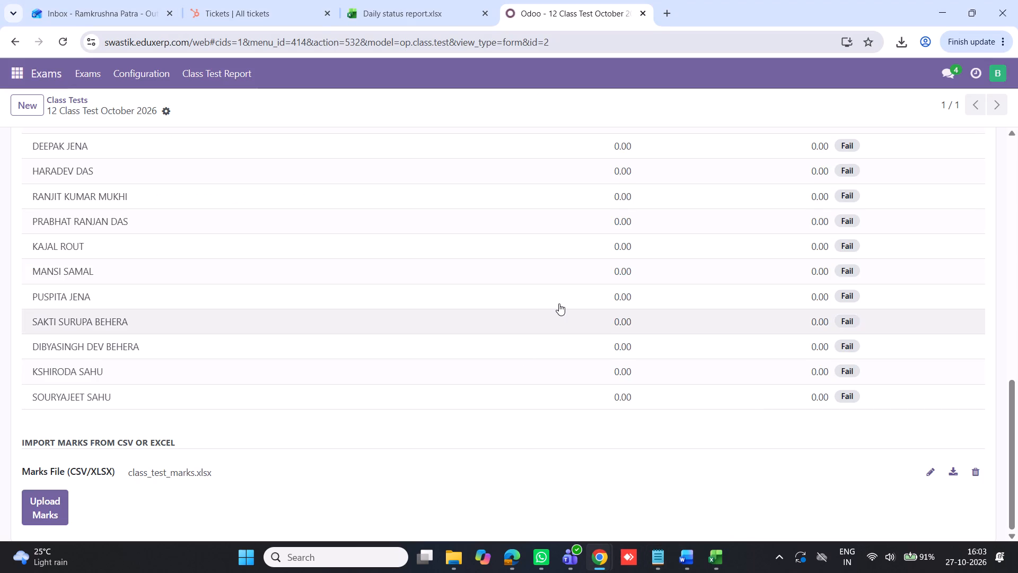
Enter marks of 45 for the first student and 60 for the second in the Student Marks list.
scroll(558, 304, "up", 14)
left_click(621, 366)
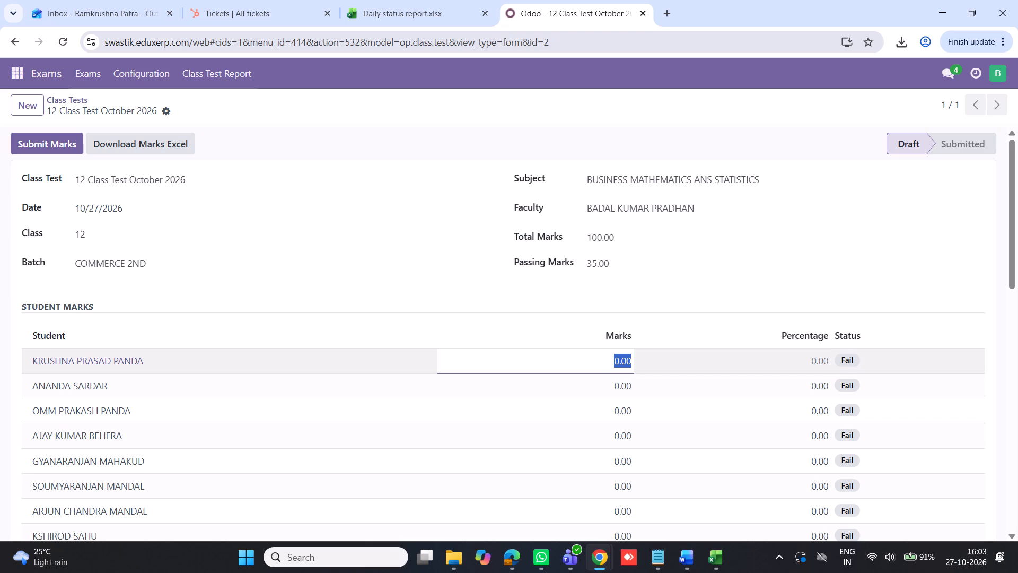
left_click(618, 360)
left_click_drag(617, 360, 621, 363)
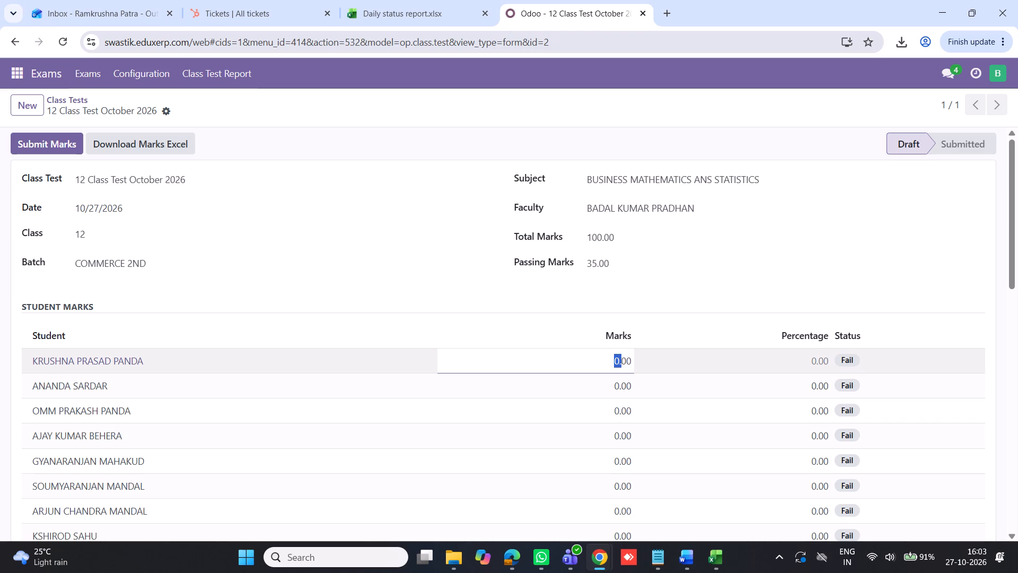
left_click(619, 355)
key("BackSpace")
type("45")
left_click(616, 383)
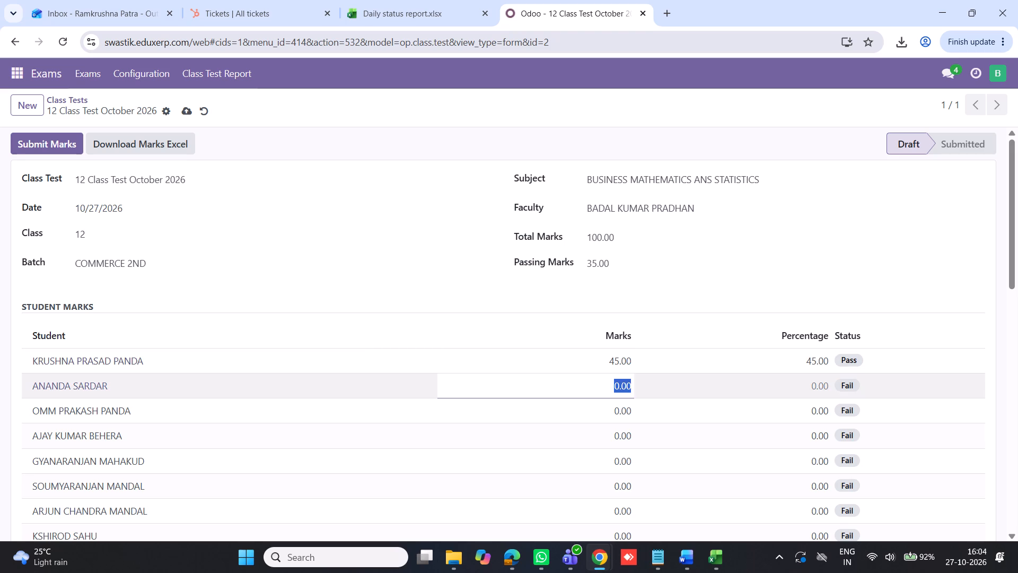
left_click_drag(619, 386, 607, 386)
type("60")
left_click(720, 287)
Look through the remaining student marks down to the marks import section.
scroll(646, 374, "down", 3)
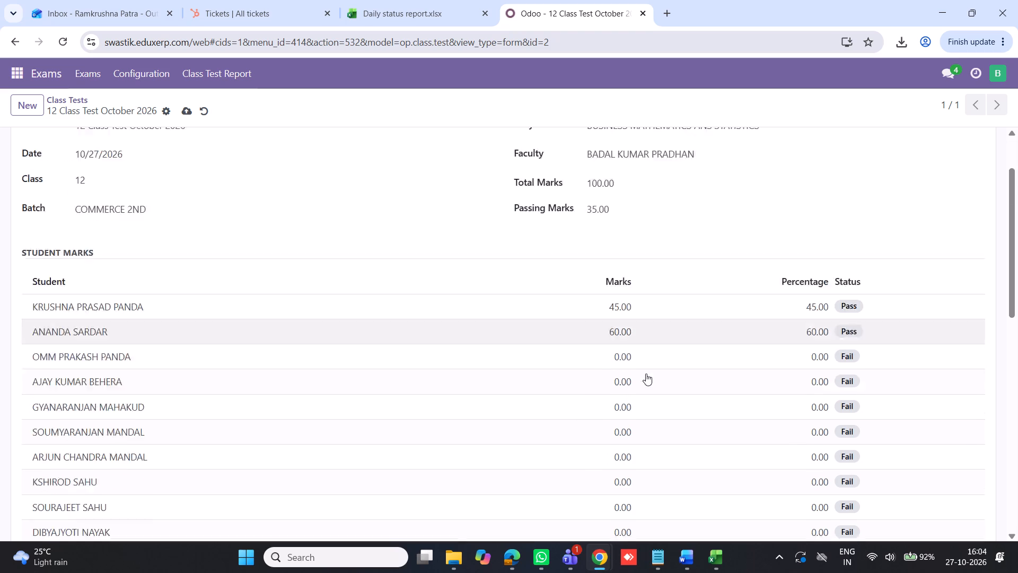
scroll(646, 374, "down", 5)
scroll(179, 494, "down", 9)
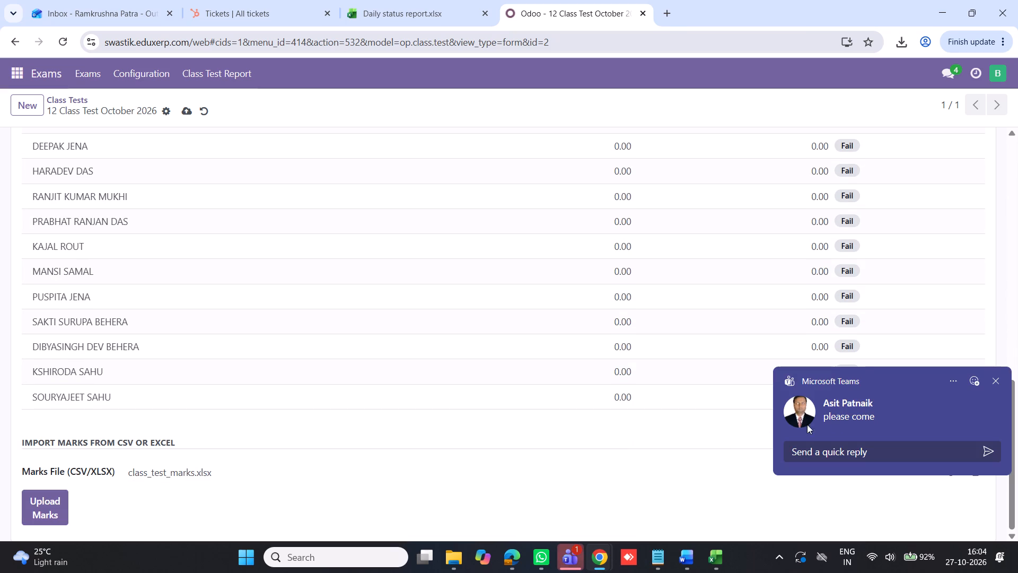
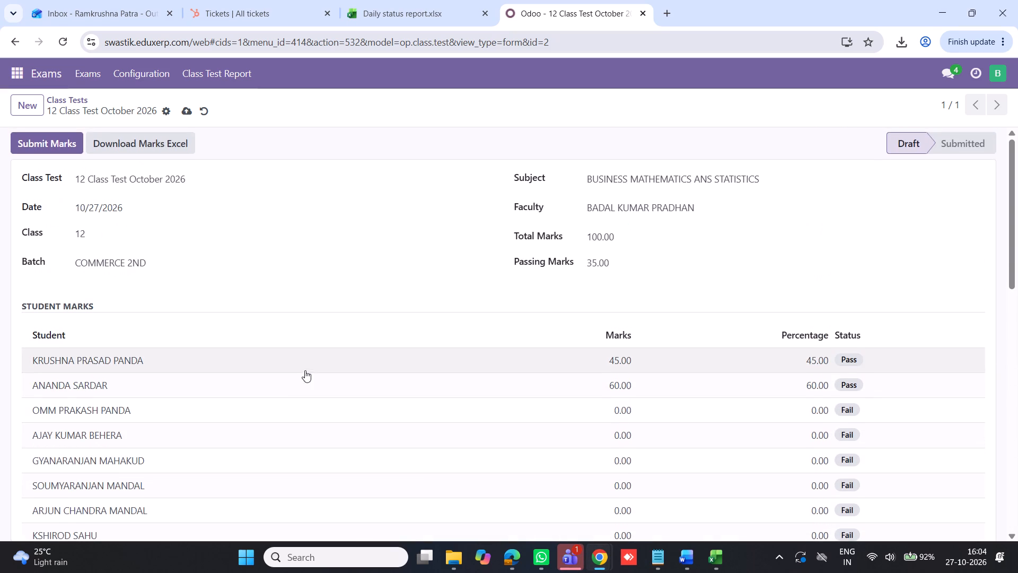
Save the 12 Class Test October 2026 record and submit its marks.
left_click(189, 110)
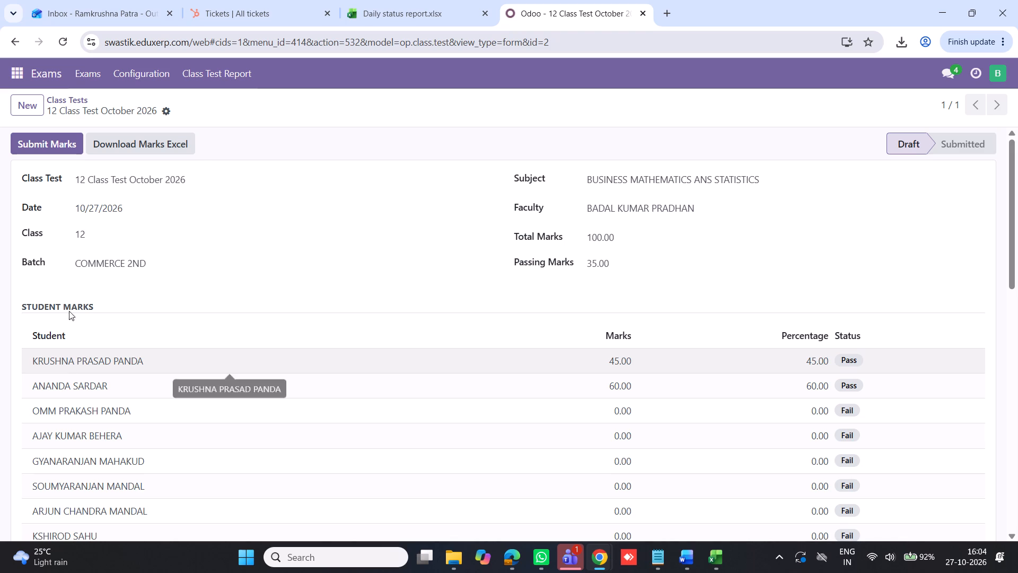
left_click(50, 147)
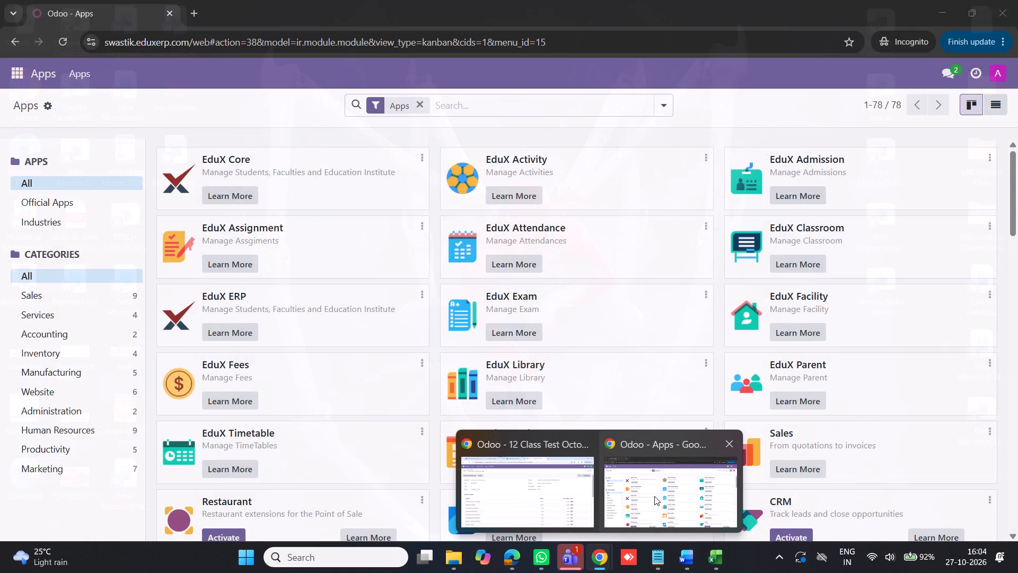
Switch to the admin's incognito session, open the first student's record in Students and check their class test results.
left_click(654, 496)
left_click(19, 70)
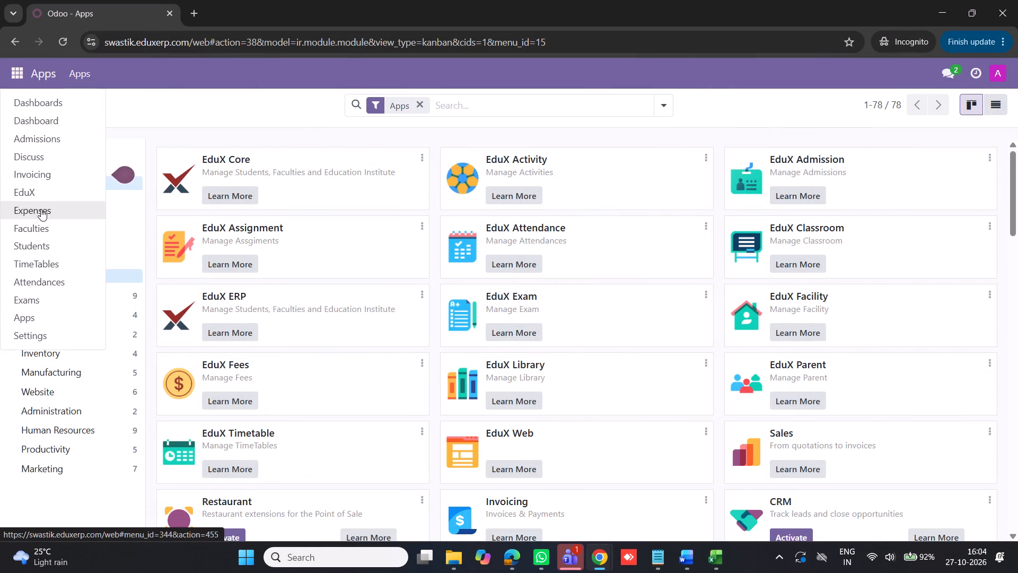
left_click(37, 244)
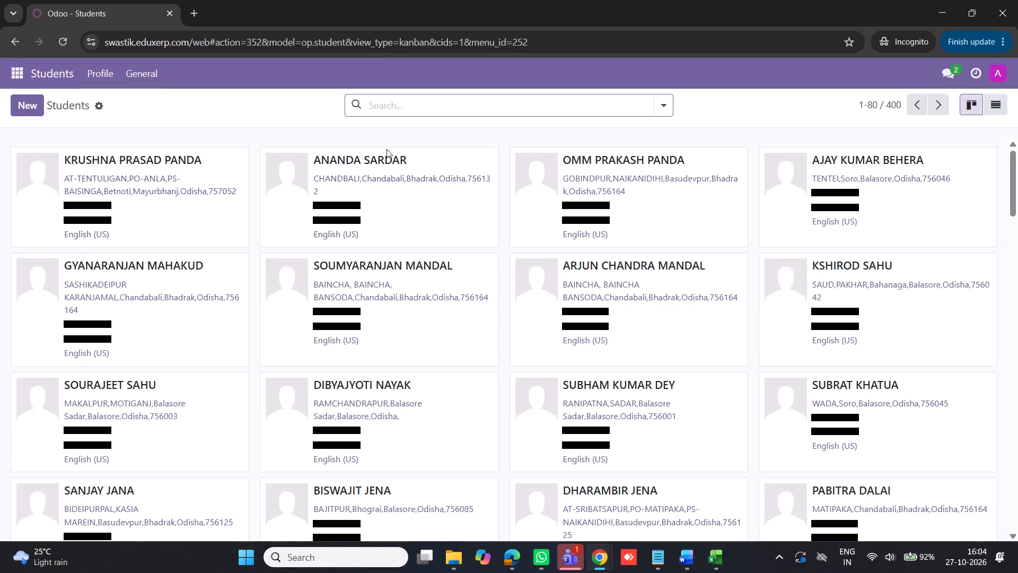
left_click(170, 163)
scroll(247, 402, "down", 4)
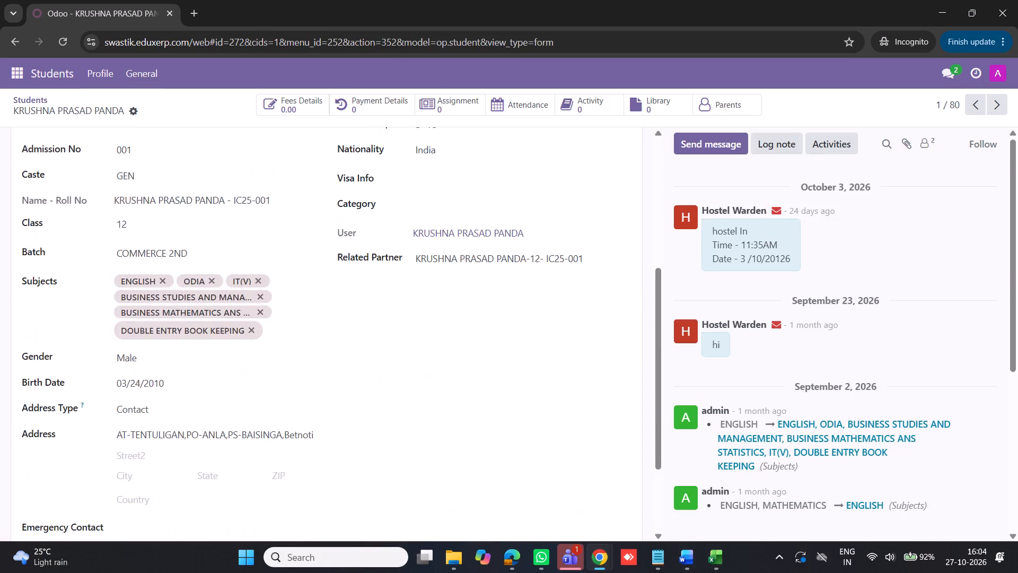
scroll(238, 336, "up", 5)
left_click(174, 250)
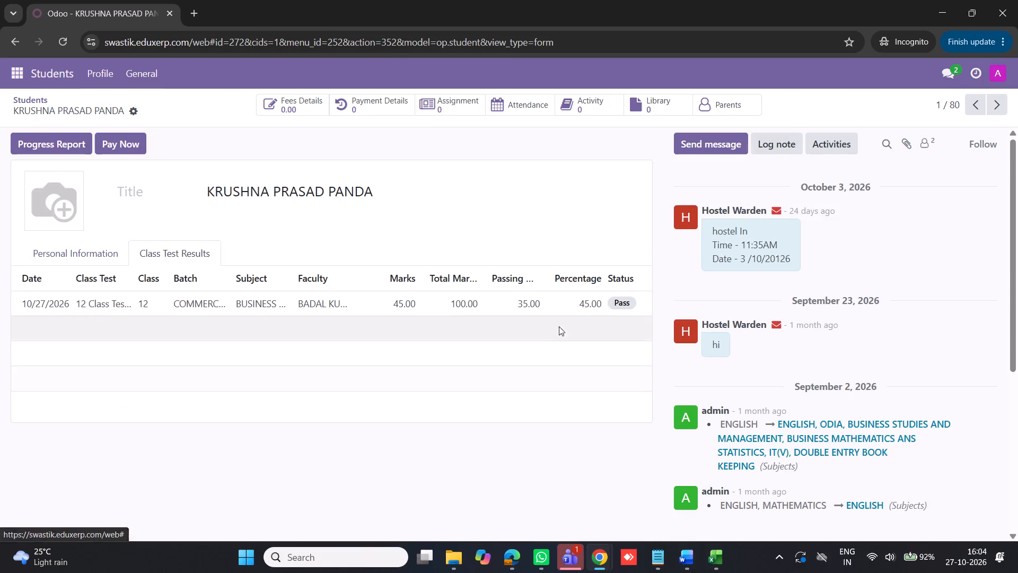